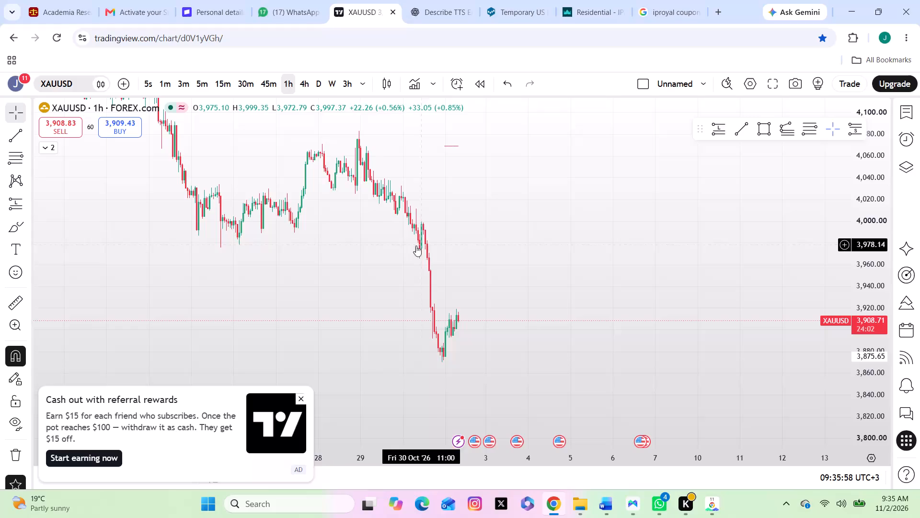
Dismiss the referral rewards advert covering the XAUUSD chart.
{"action": "left_click", "coordinate": [301, 402]}
Compare XAUUSD price action on the 1-hour and 4-hour timeframes, ending on 1-hour.
{"action": "left_click_drag", "start_coordinate": [314, 331], "coordinate": [322, 325]}
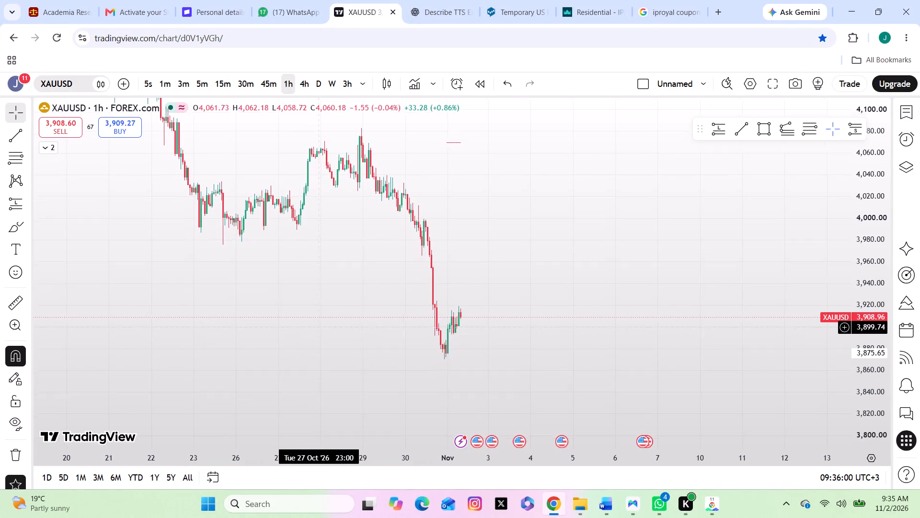
{"action": "left_click_drag", "start_coordinate": [322, 325], "coordinate": [424, 306]}
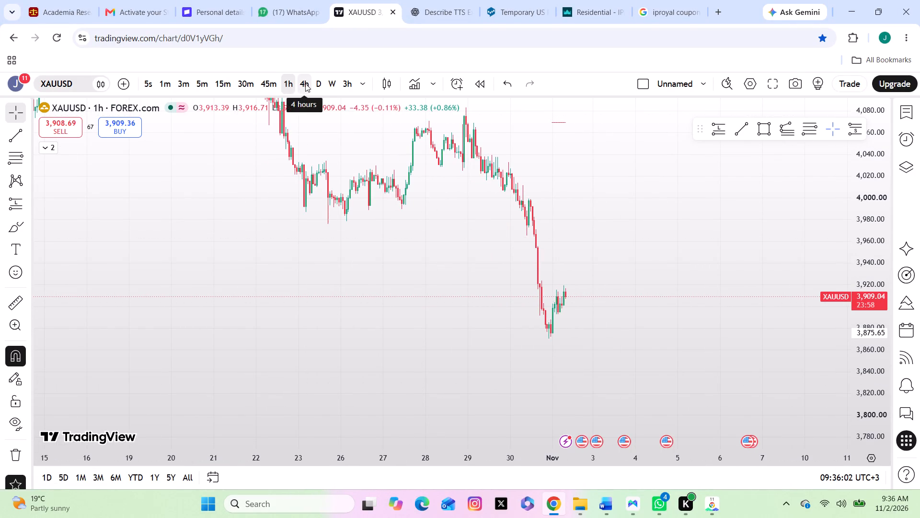
{"action": "left_click", "coordinate": [305, 83]}
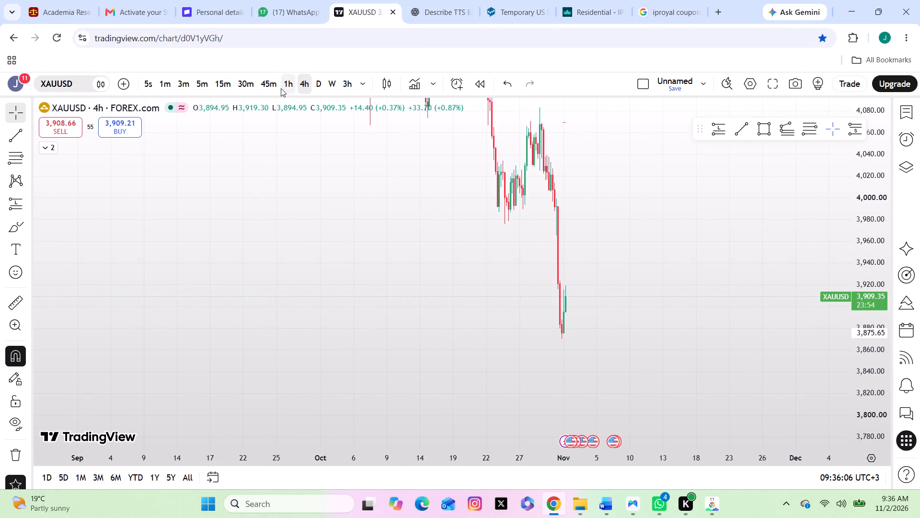
{"action": "left_click", "coordinate": [287, 85]}
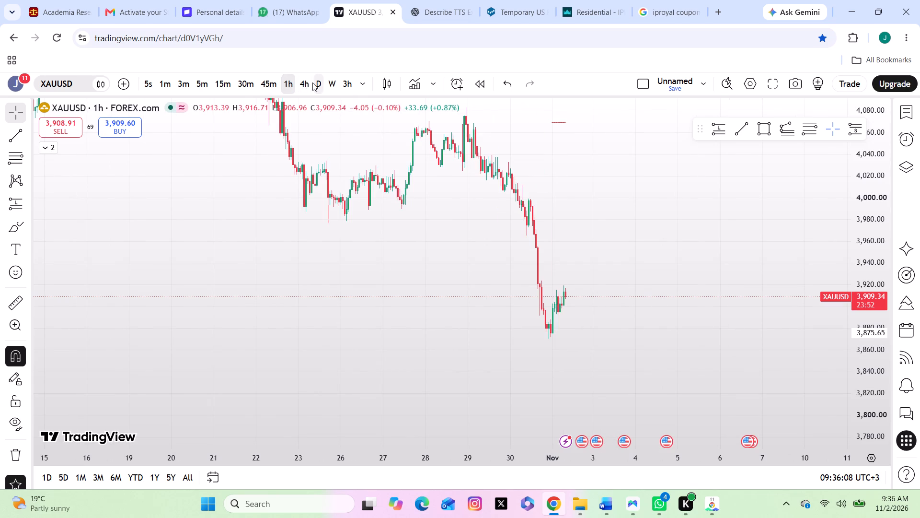
{"action": "left_click", "coordinate": [312, 82]}
{"action": "left_click", "coordinate": [310, 84]}
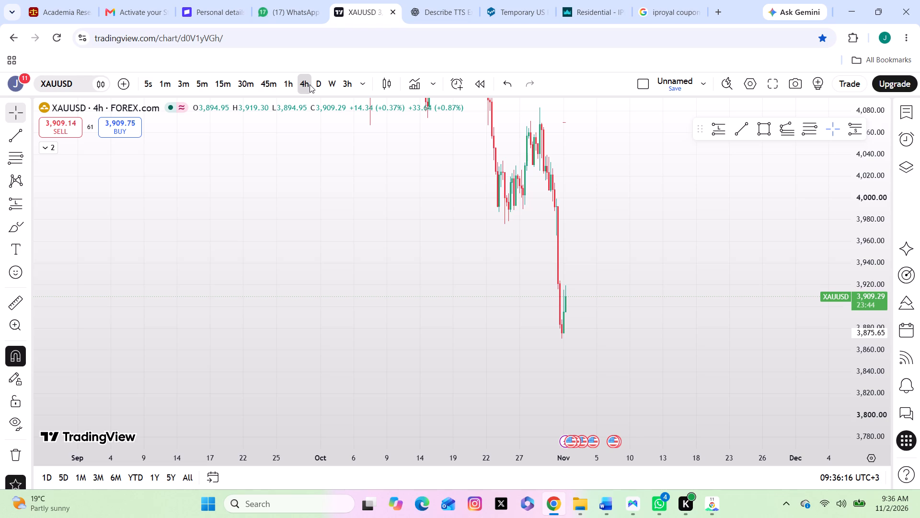
{"action": "left_click", "coordinate": [289, 86]}
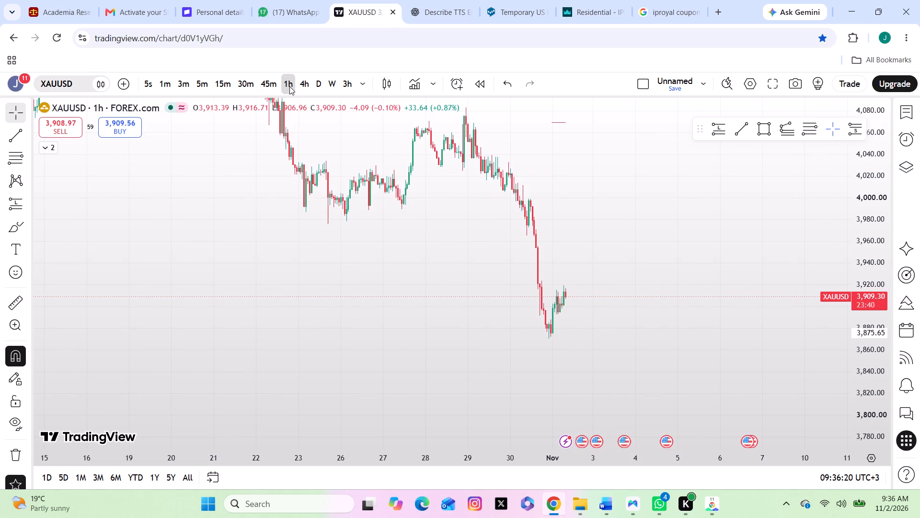
{"action": "left_click", "coordinate": [302, 86]}
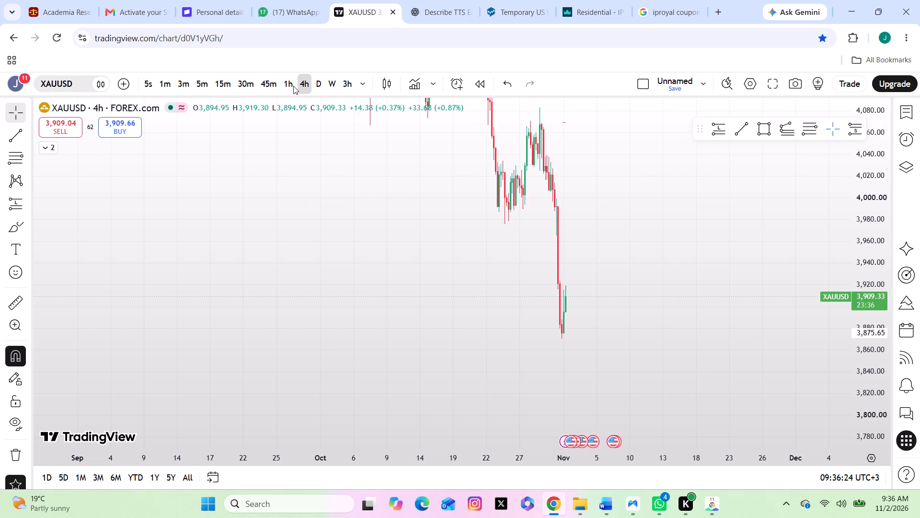
{"action": "left_click", "coordinate": [287, 86]}
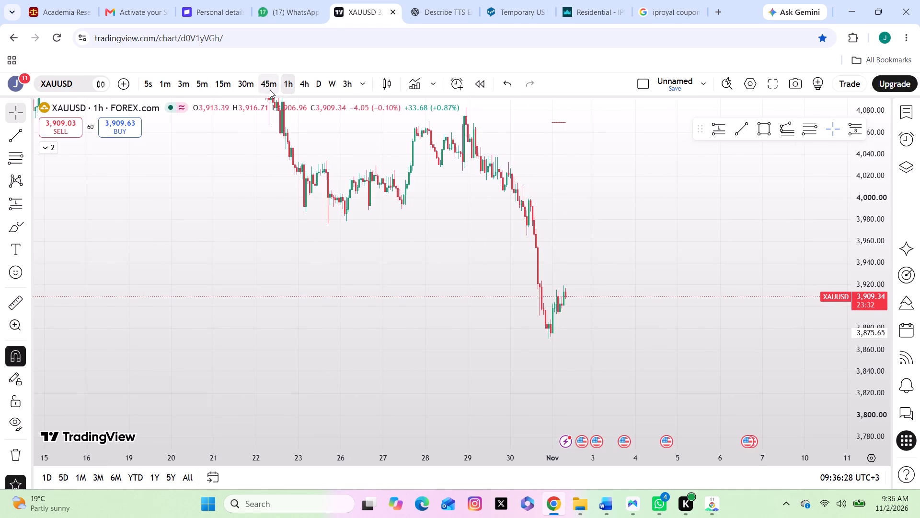
Examine the XAUUSD late-October price action on the 45-minute timeframe and the 30-minute timeframe.
{"action": "left_click", "coordinate": [270, 90]}
{"action": "left_click_drag", "start_coordinate": [317, 251], "coordinate": [353, 270]}
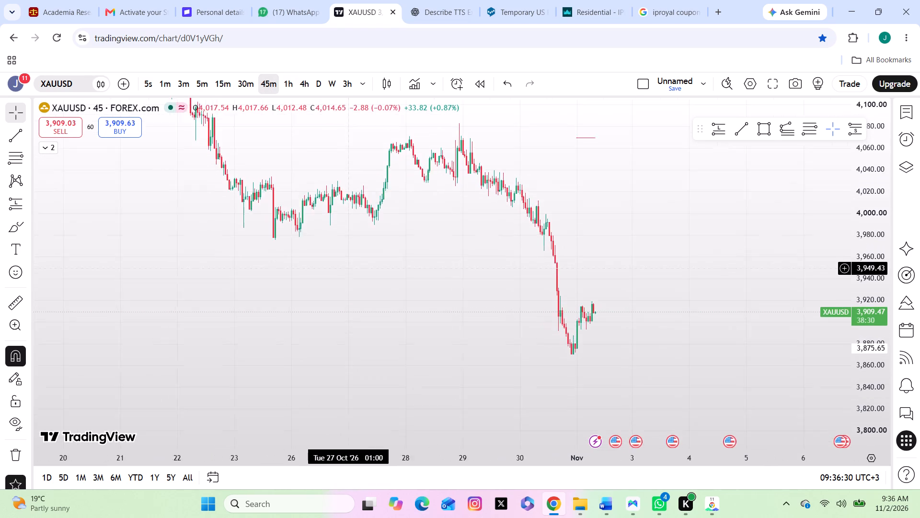
{"action": "left_click_drag", "start_coordinate": [353, 270], "coordinate": [371, 265]}
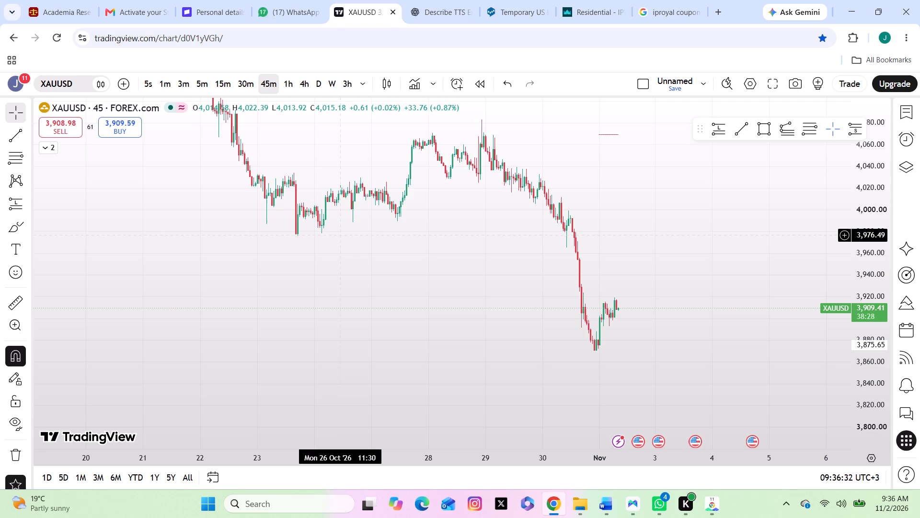
{"action": "left_click", "coordinate": [239, 91]}
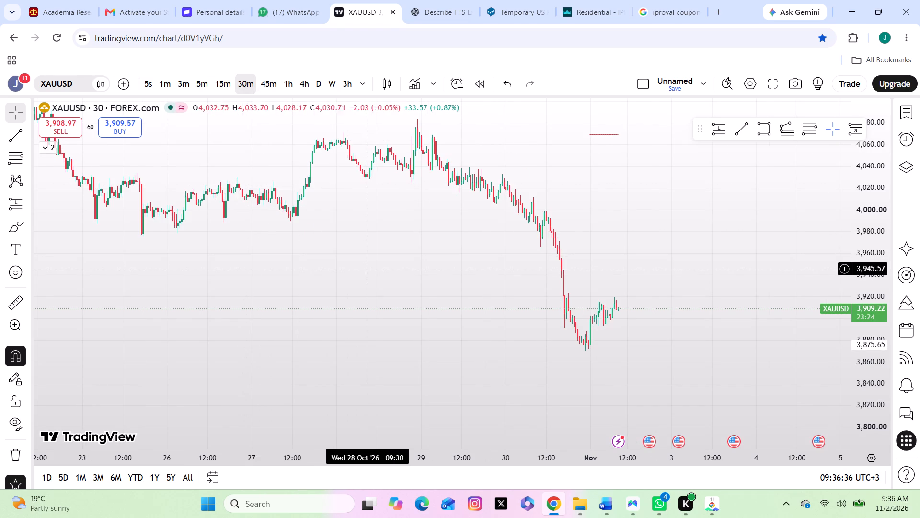
{"action": "left_click_drag", "start_coordinate": [326, 271], "coordinate": [440, 285]}
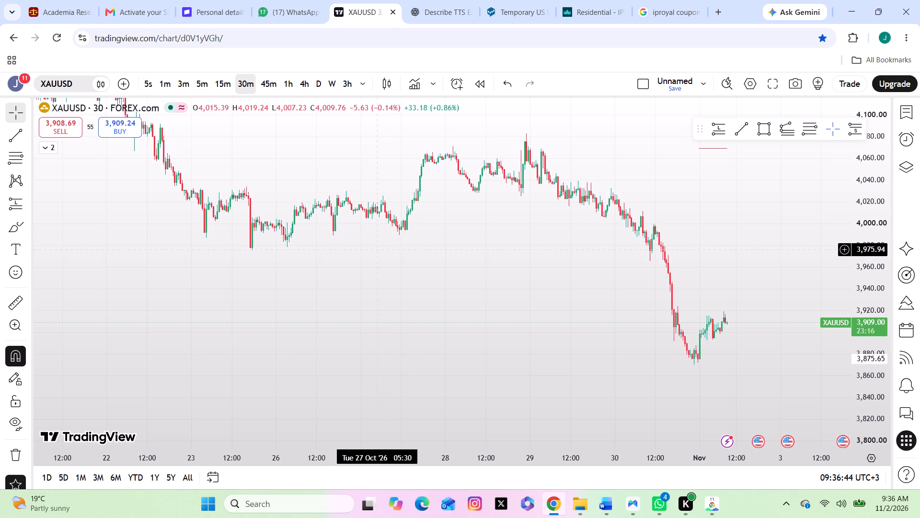
{"action": "scroll", "coordinate": [378, 249], "scroll_direction": "down", "scroll_amount": 2}
{"action": "left_click_drag", "start_coordinate": [397, 241], "coordinate": [391, 285]}
{"action": "left_click_drag", "start_coordinate": [381, 206], "coordinate": [359, 209]}
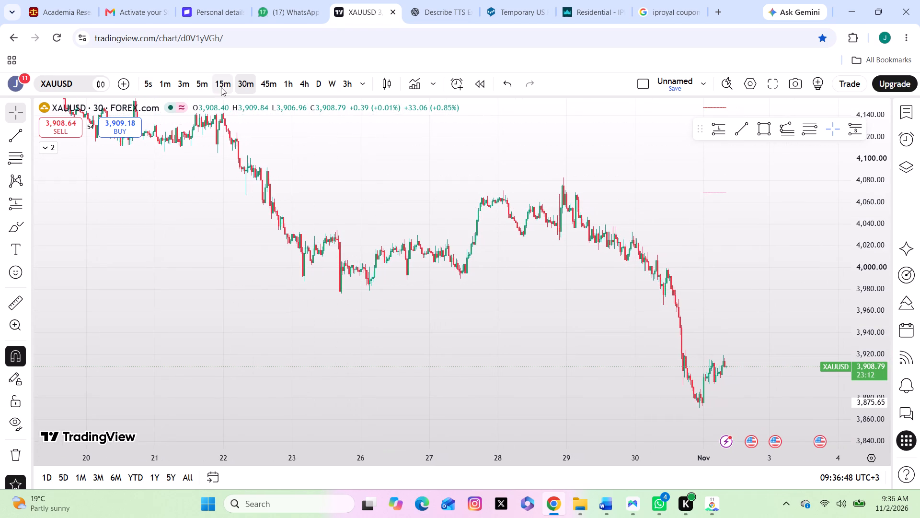
Switch XAUUSD to the 15-minute timeframe and examine the price swings between 27 and 30 October.
{"action": "left_click", "coordinate": [218, 84]}
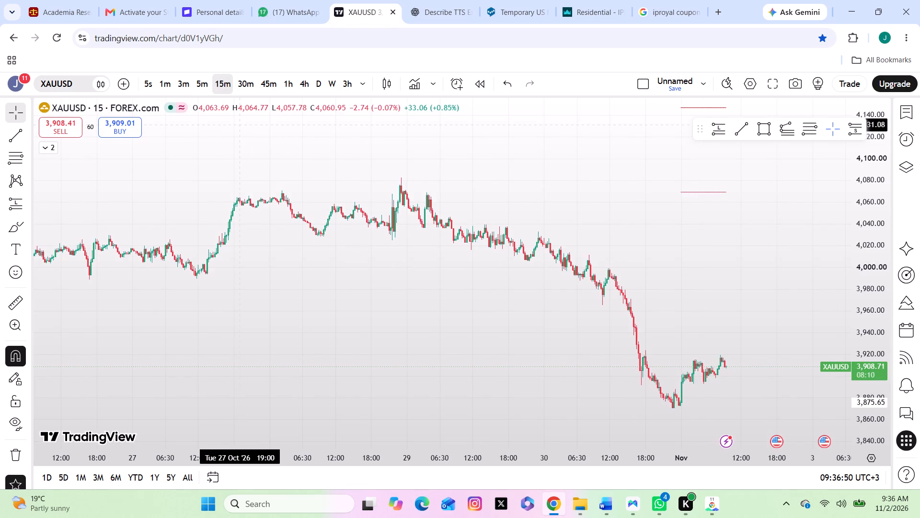
{"action": "scroll", "coordinate": [385, 246], "scroll_direction": "down", "scroll_amount": 3}
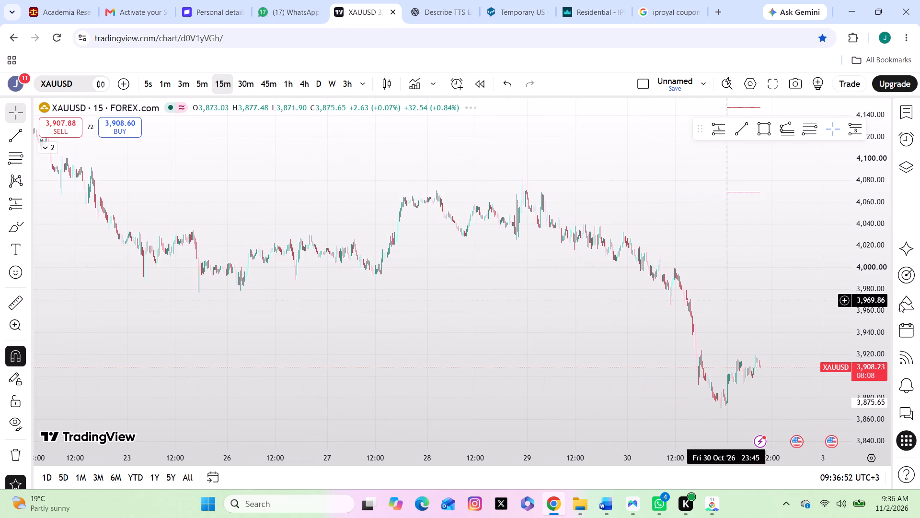
{"action": "scroll", "coordinate": [886, 323], "scroll_direction": "up", "scroll_amount": 11}
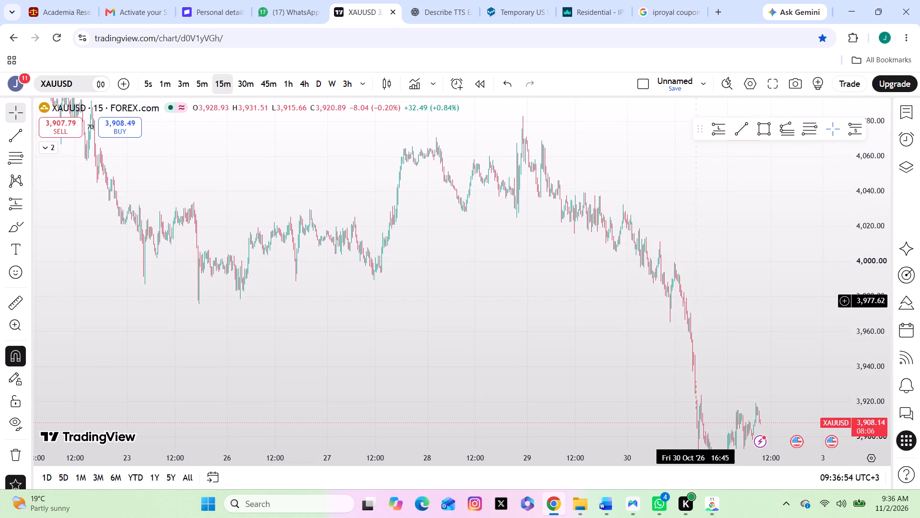
{"action": "left_click_drag", "start_coordinate": [696, 304], "coordinate": [590, 222]}
{"action": "left_click_drag", "start_coordinate": [536, 278], "coordinate": [555, 250]}
{"action": "scroll", "coordinate": [555, 250], "scroll_direction": "up", "scroll_amount": 4}
{"action": "left_click_drag", "start_coordinate": [430, 262], "coordinate": [540, 279]}
{"action": "scroll", "coordinate": [535, 281], "scroll_direction": "up", "scroll_amount": 2}
{"action": "left_click_drag", "start_coordinate": [420, 282], "coordinate": [541, 352]}
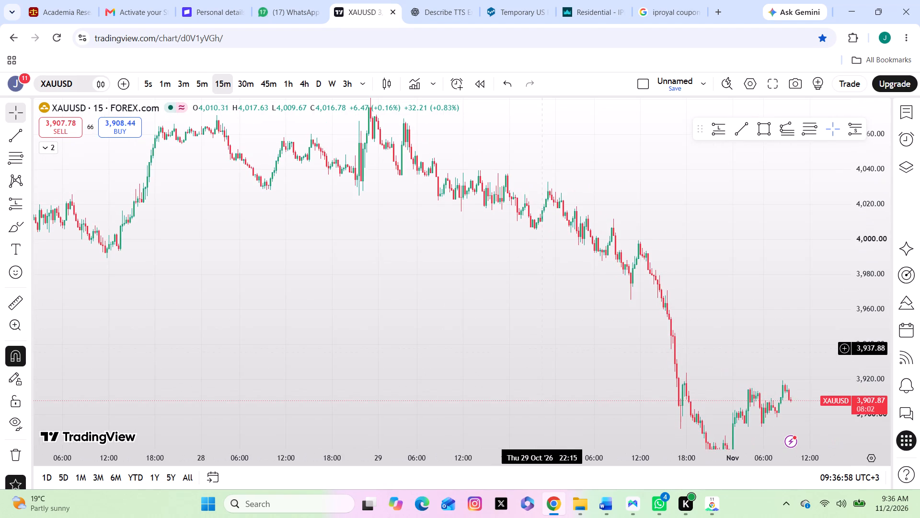
{"action": "scroll", "coordinate": [548, 338], "scroll_direction": "up", "scroll_amount": 2}
{"action": "left_click_drag", "start_coordinate": [425, 305], "coordinate": [598, 353]}
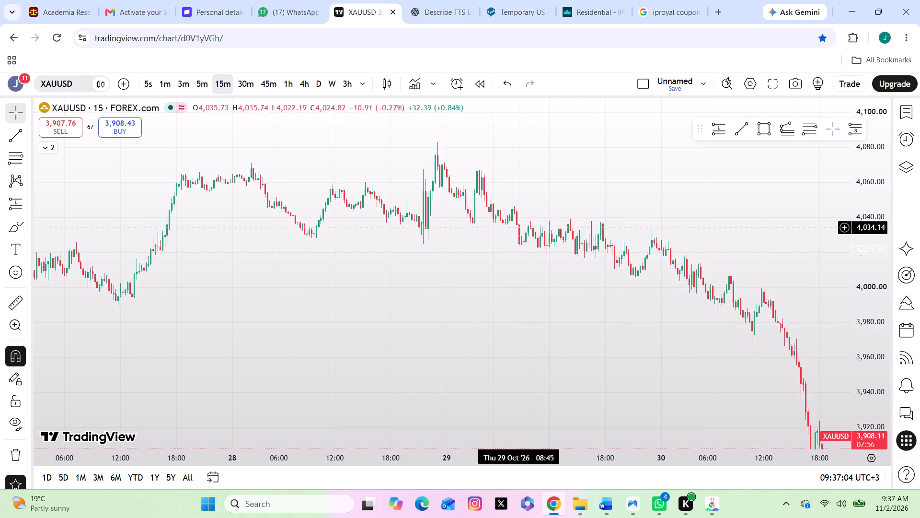
Examine the 15-minute XAUUSD candles from 29 October through the latest price on 2 November.
{"action": "left_click_drag", "start_coordinate": [489, 259], "coordinate": [439, 269]}
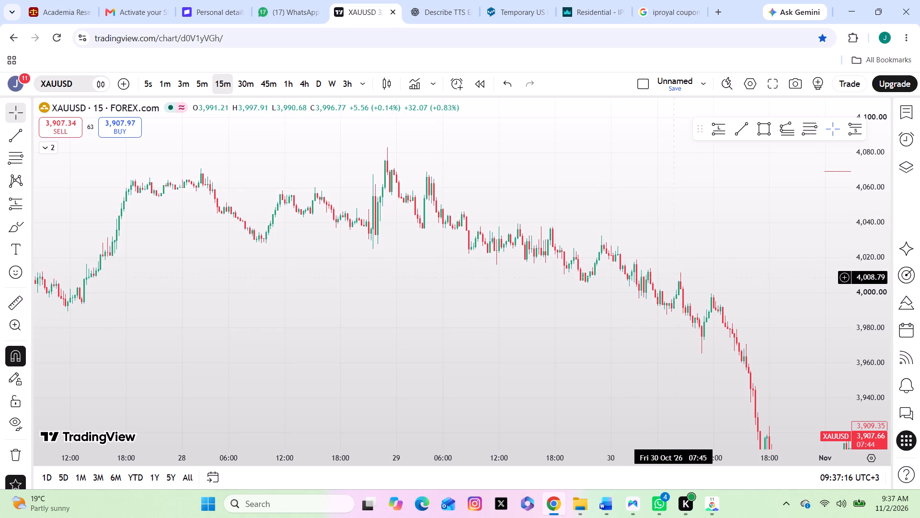
{"action": "left_click_drag", "start_coordinate": [658, 350], "coordinate": [535, 257]}
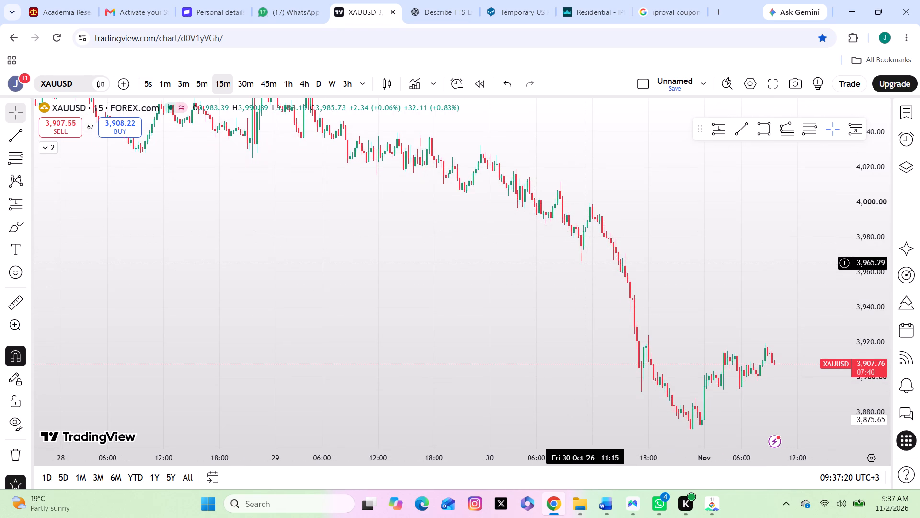
{"action": "left_click_drag", "start_coordinate": [589, 290], "coordinate": [571, 252]}
{"action": "left_click_drag", "start_coordinate": [582, 284], "coordinate": [536, 281]}
{"action": "left_click_drag", "start_coordinate": [682, 209], "coordinate": [682, 231]}
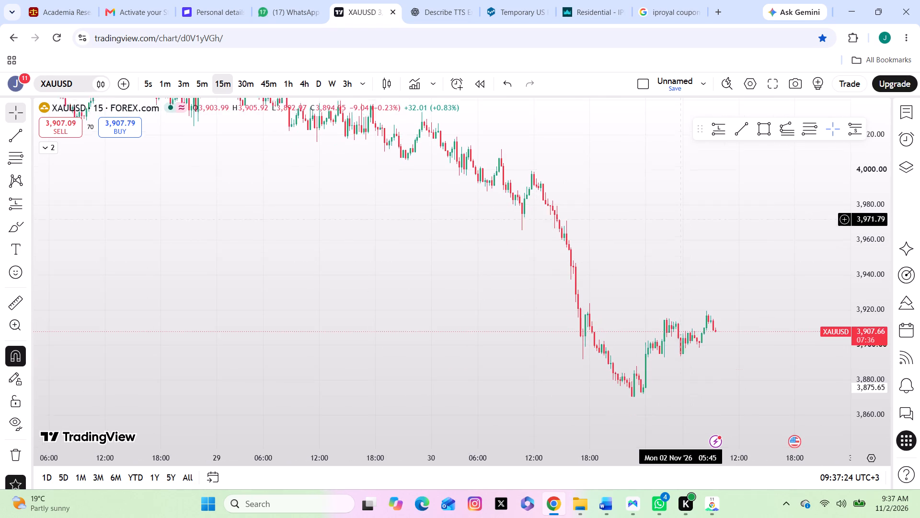
{"action": "left_click_drag", "start_coordinate": [682, 231], "coordinate": [681, 258]}
{"action": "left_click_drag", "start_coordinate": [682, 294], "coordinate": [681, 262]}
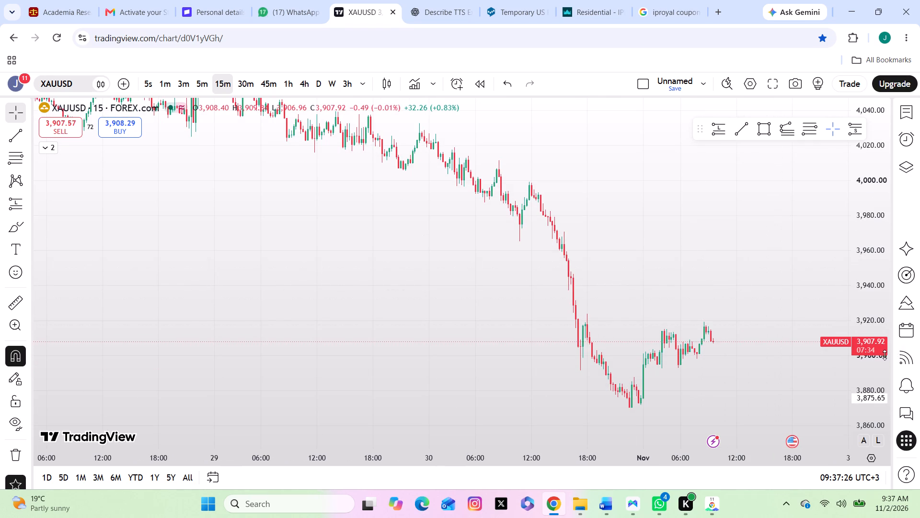
{"action": "scroll", "coordinate": [881, 337], "scroll_direction": "up", "scroll_amount": 4}
{"action": "scroll", "coordinate": [871, 280], "scroll_direction": "down", "scroll_amount": 7}
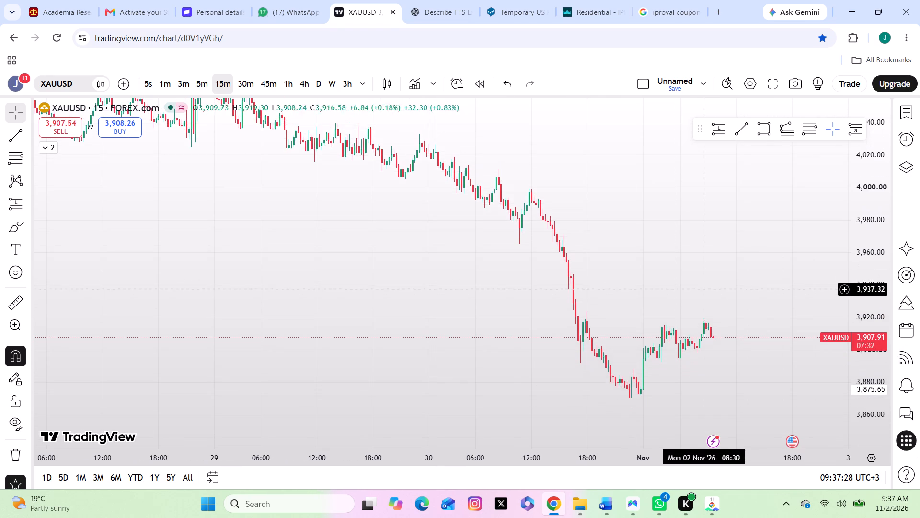
{"action": "scroll", "coordinate": [670, 276], "scroll_direction": "down", "scroll_amount": 1}
{"action": "scroll", "coordinate": [855, 265], "scroll_direction": "down", "scroll_amount": 2}
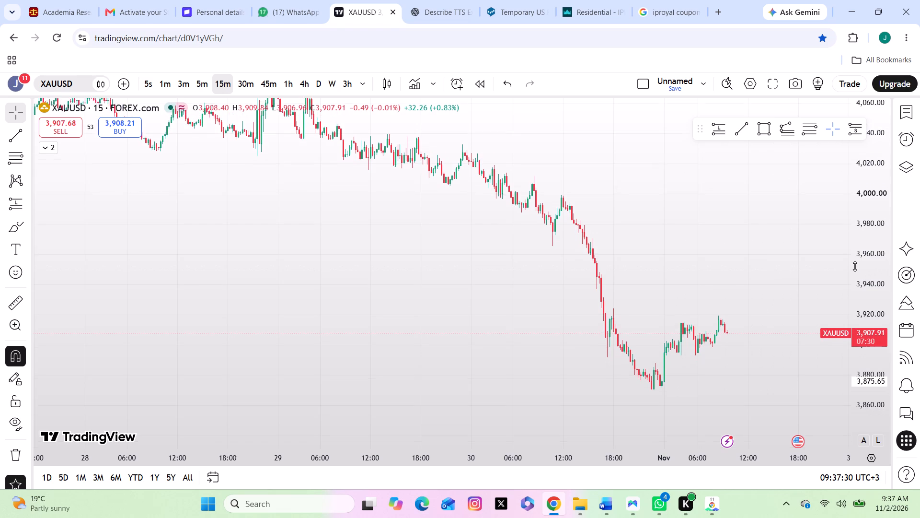
{"action": "scroll", "coordinate": [855, 266], "scroll_direction": "down", "scroll_amount": 1}
{"action": "left_click_drag", "start_coordinate": [710, 269], "coordinate": [695, 224]}
{"action": "left_click_drag", "start_coordinate": [695, 224], "coordinate": [706, 267]}
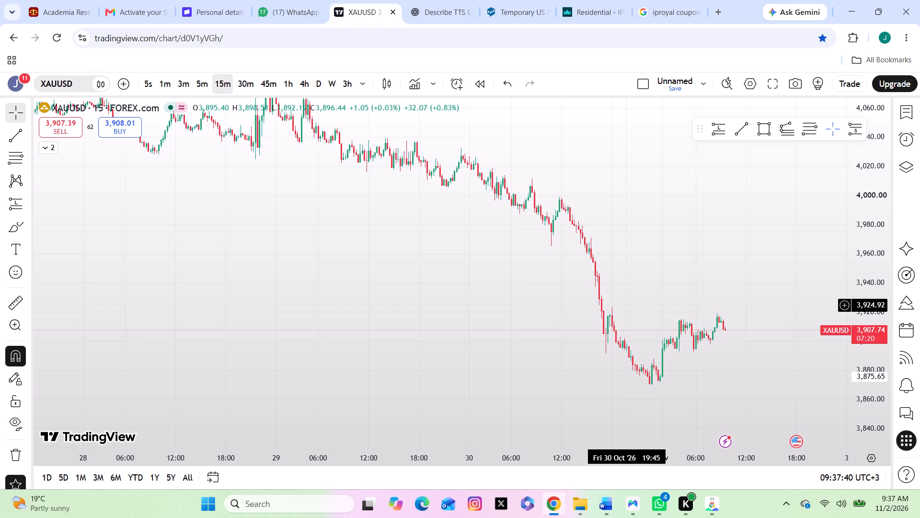
Switch XAUUSD back to the 1-hour timeframe and examine late-October structure together with the latest candles.
{"action": "left_click", "coordinate": [284, 83]}
{"action": "left_click_drag", "start_coordinate": [737, 251], "coordinate": [581, 252]}
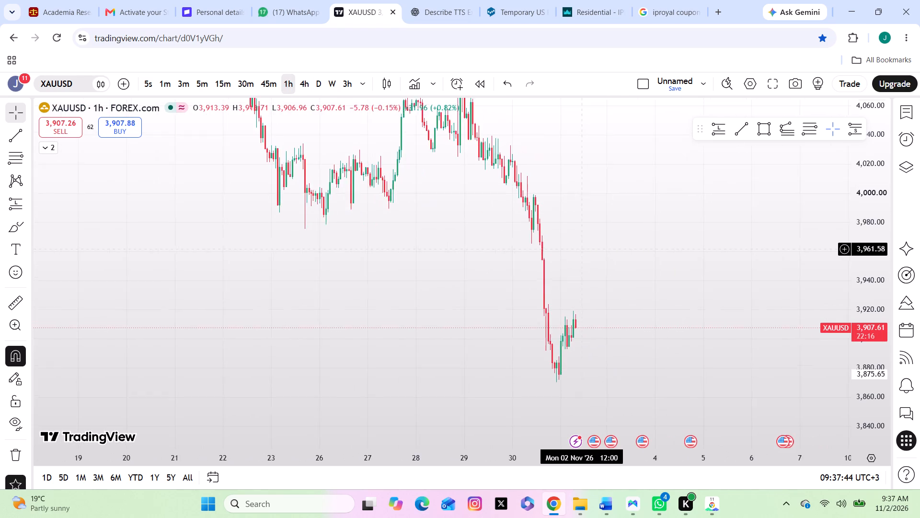
{"action": "left_click_drag", "start_coordinate": [581, 252], "coordinate": [573, 261]}
{"action": "scroll", "coordinate": [463, 265], "scroll_direction": "up", "scroll_amount": 3}
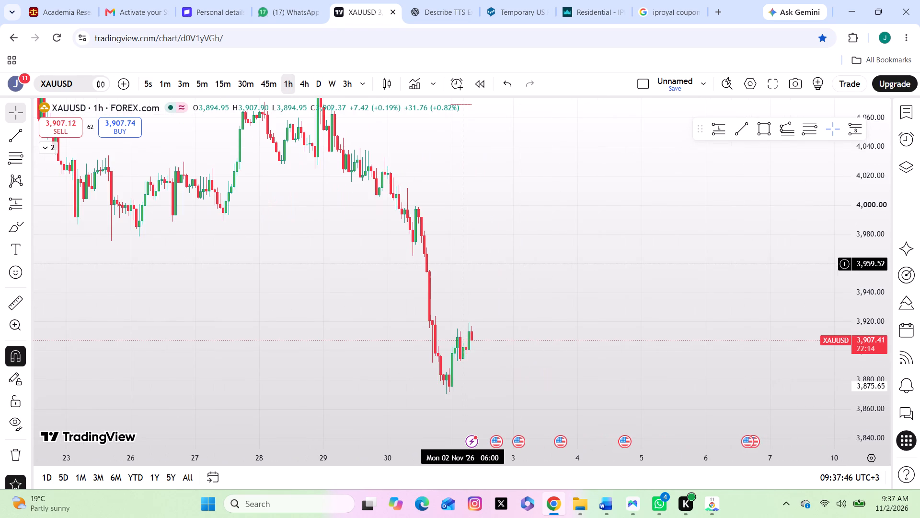
{"action": "left_click_drag", "start_coordinate": [459, 264], "coordinate": [531, 236]}
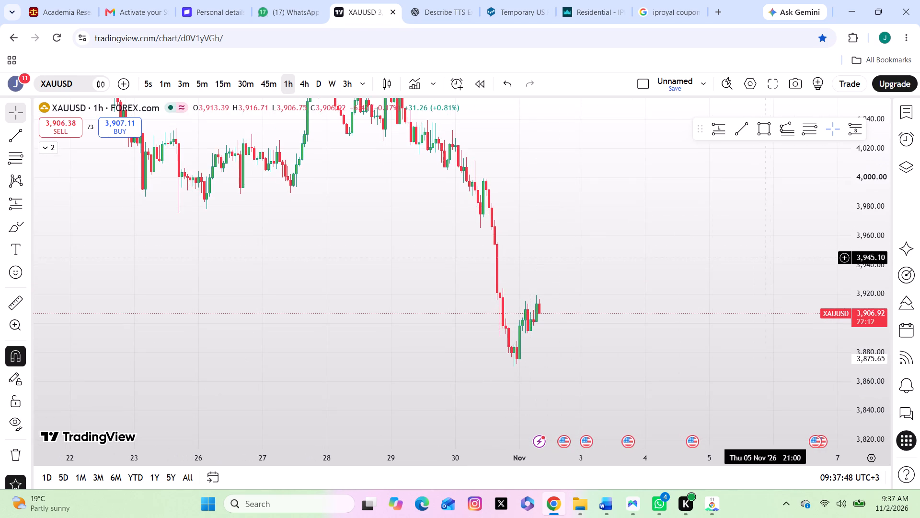
{"action": "scroll", "coordinate": [876, 313], "scroll_direction": "up", "scroll_amount": 3}
{"action": "scroll", "coordinate": [874, 296], "scroll_direction": "down", "scroll_amount": 7}
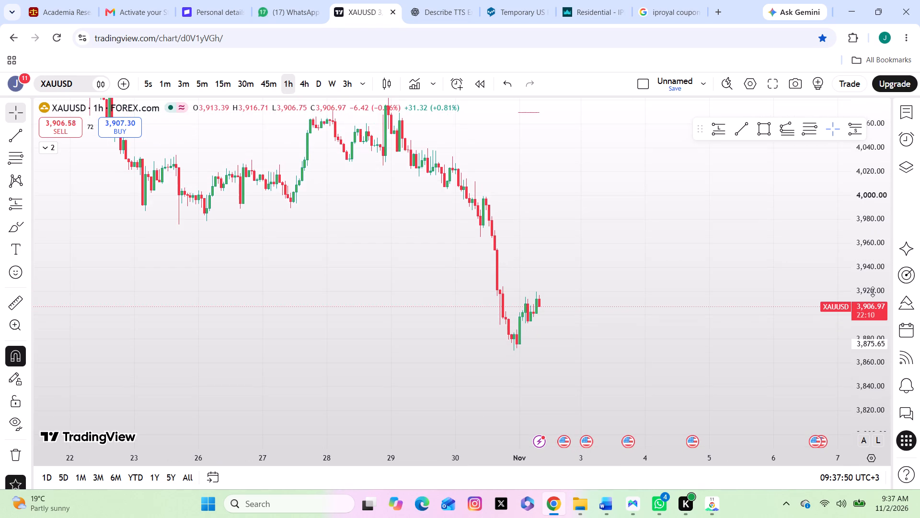
{"action": "scroll", "coordinate": [873, 292], "scroll_direction": "down", "scroll_amount": 8}
{"action": "scroll", "coordinate": [709, 261], "scroll_direction": "down", "scroll_amount": 3}
{"action": "left_click_drag", "start_coordinate": [709, 261], "coordinate": [697, 287]}
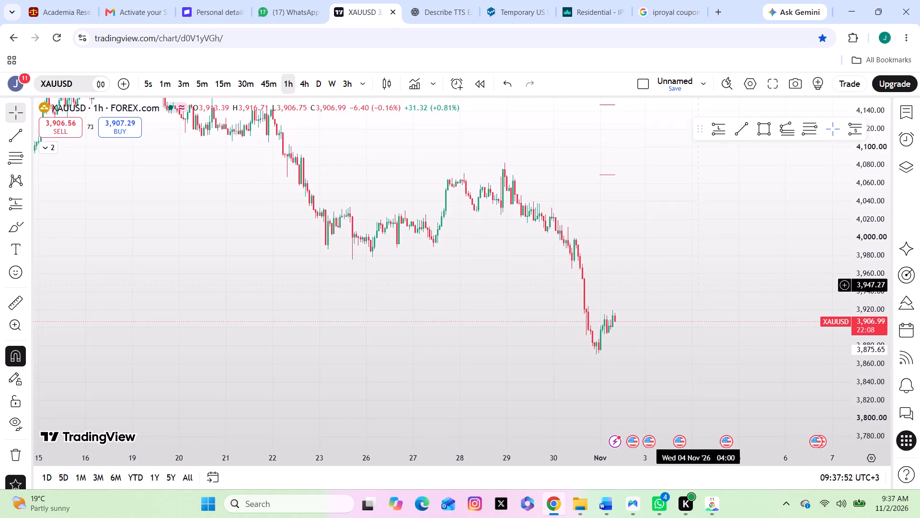
{"action": "left_click_drag", "start_coordinate": [697, 287], "coordinate": [696, 293]}
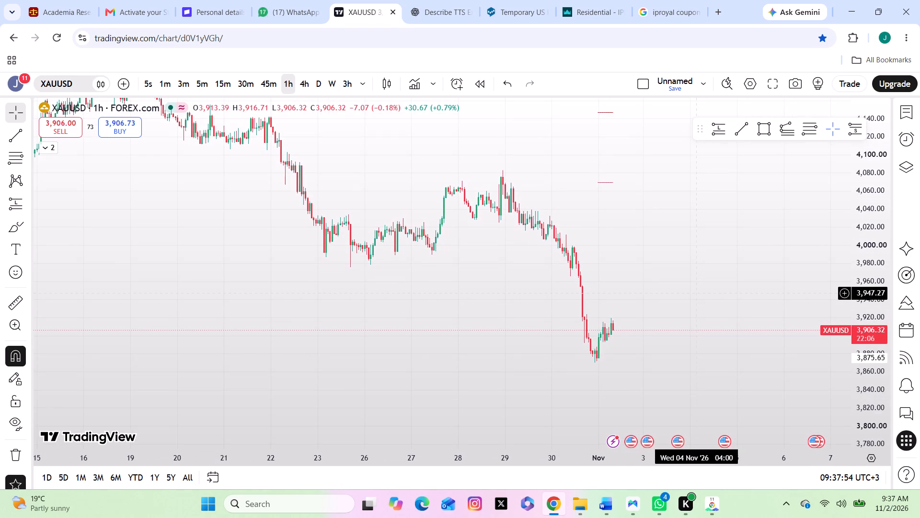
{"action": "left_click_drag", "start_coordinate": [698, 286], "coordinate": [694, 274]}
{"action": "left_click_drag", "start_coordinate": [669, 293], "coordinate": [671, 266]}
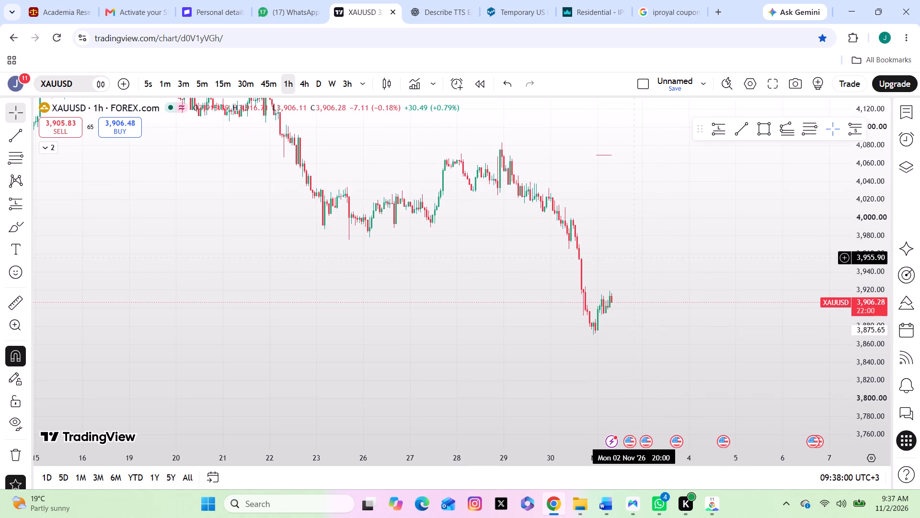
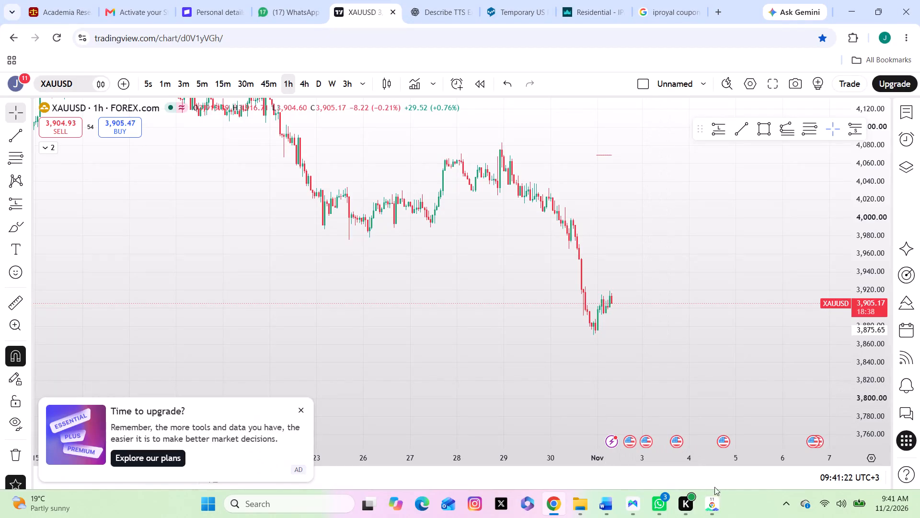
Bring up the MoreLogin window and close it to return to the chart.
{"action": "left_click", "coordinate": [716, 499]}
{"action": "left_click", "coordinate": [913, 3]}
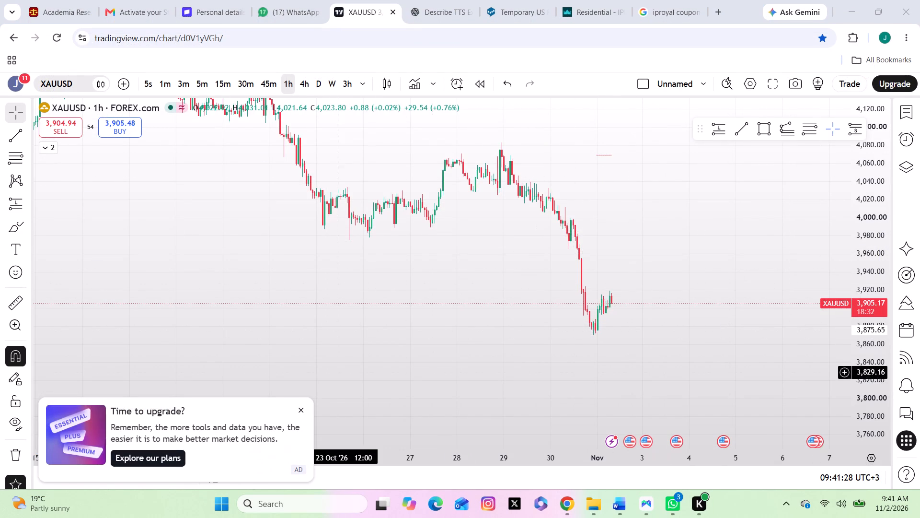
Dismiss the upgrade advert covering the XAUUSD chart and view the latest 1-hour candles.
{"action": "left_click", "coordinate": [298, 410]}
{"action": "left_click_drag", "start_coordinate": [464, 297], "coordinate": [456, 300]}
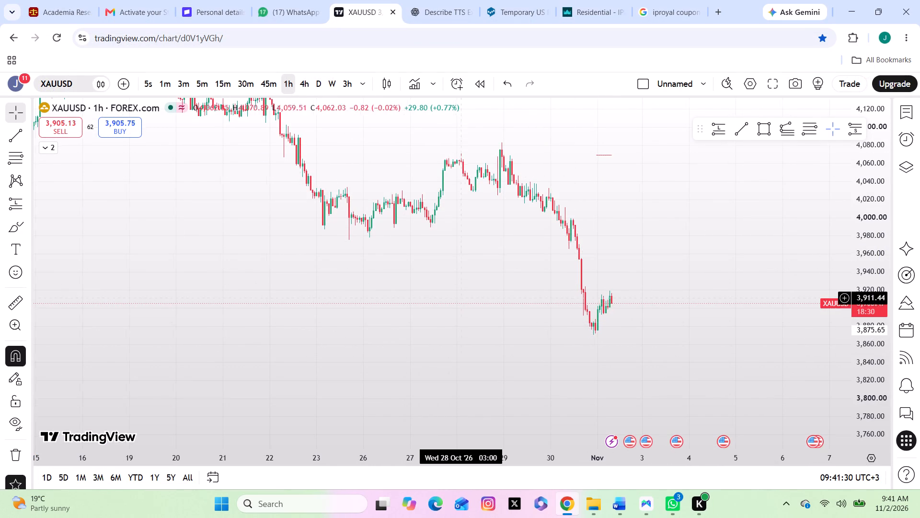
{"action": "left_click_drag", "start_coordinate": [456, 300], "coordinate": [354, 310]}
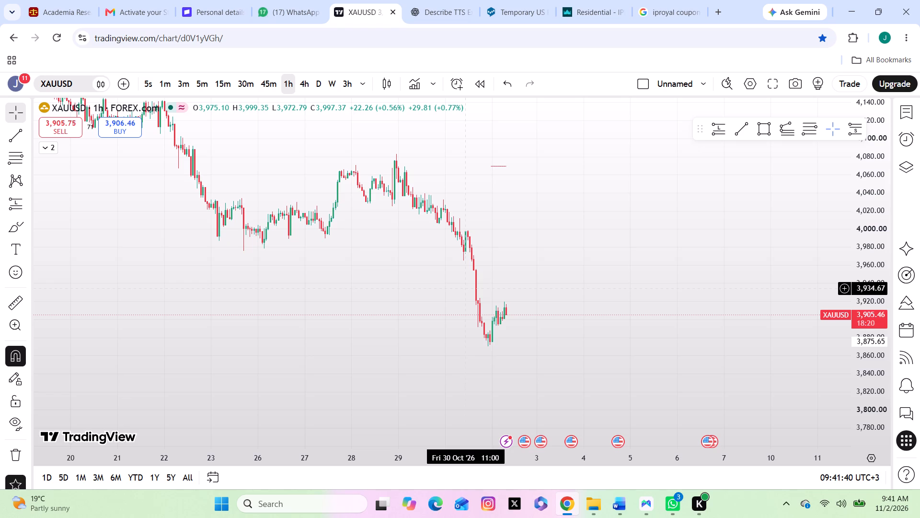
Change the chart symbol to BTCUSD, choosing the Bitcoin spot crypto match.
{"action": "left_click", "coordinate": [70, 87]}
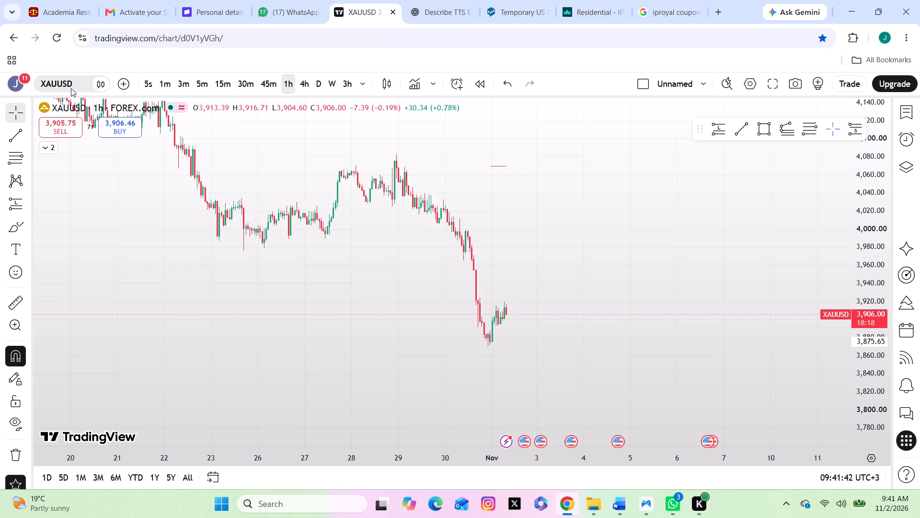
{"action": "type", "text": "btcusd"}
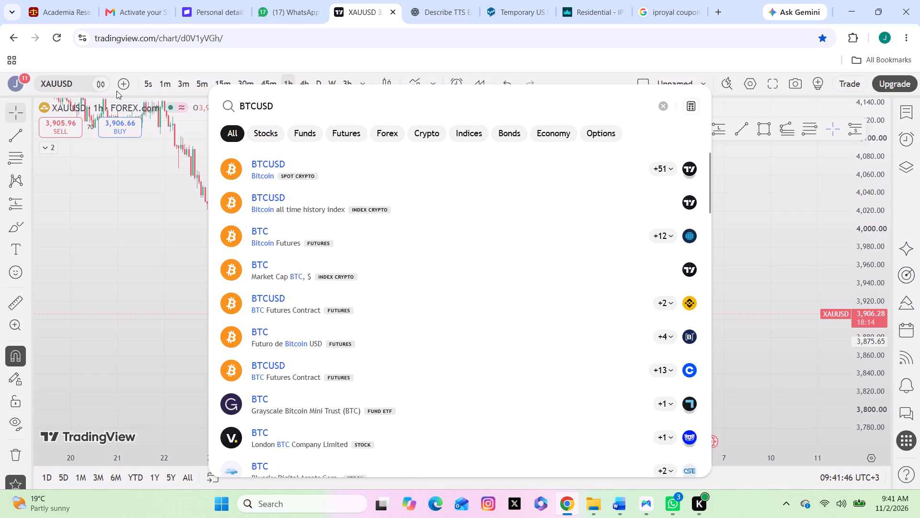
{"action": "key", "text": "Return"}
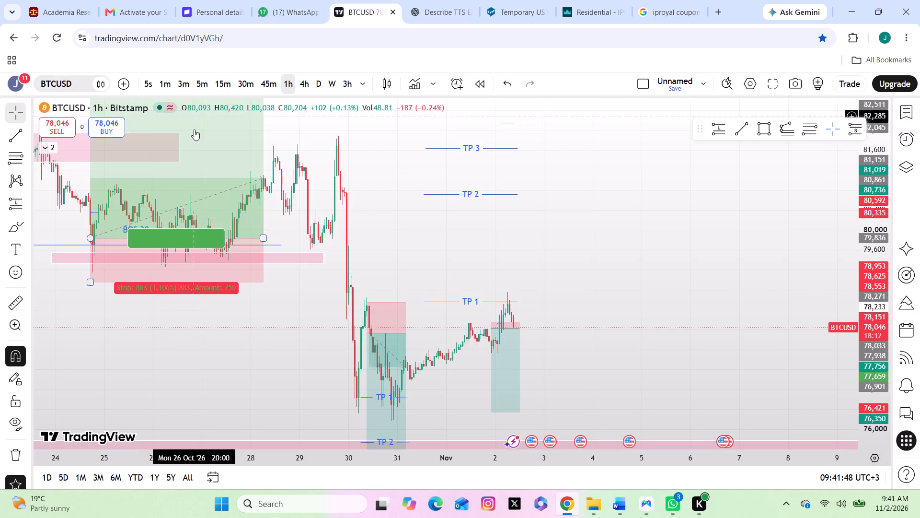
Delete the short position drawing at the latest BTCUSD candles around 2 November.
{"action": "left_click_drag", "start_coordinate": [403, 221], "coordinate": [412, 185]}
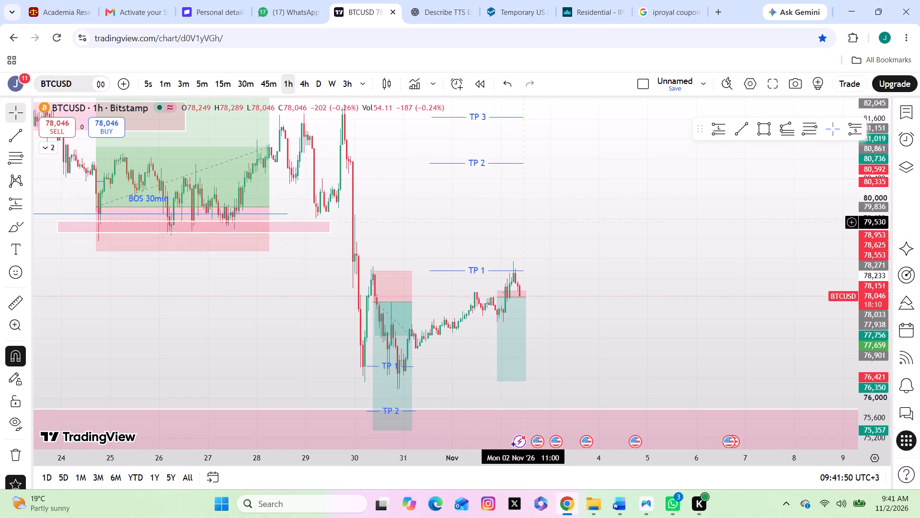
{"action": "left_click_drag", "start_coordinate": [525, 222], "coordinate": [525, 198]}
{"action": "left_click", "coordinate": [518, 320]}
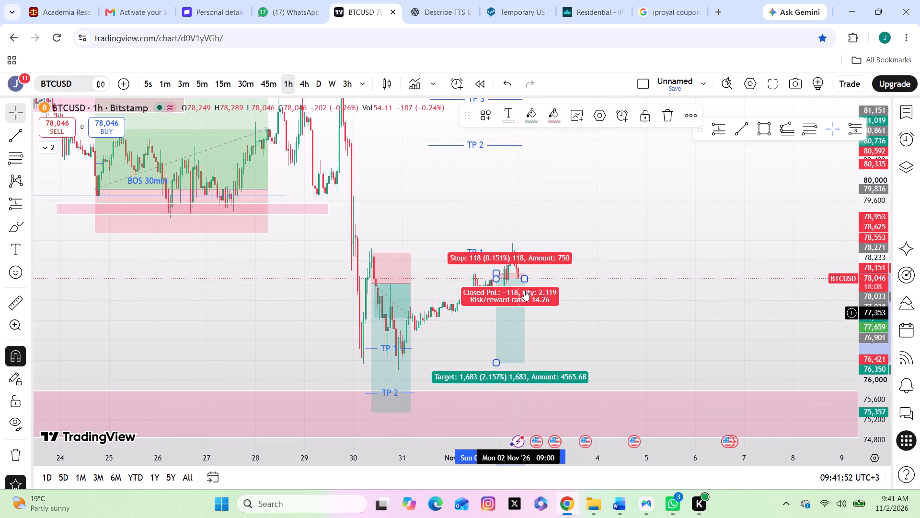
{"action": "left_click", "coordinate": [673, 120]}
Delete the TP 1, TP 2 and TP 3 lines drawn above the early-November BTCUSD candles.
{"action": "left_click_drag", "start_coordinate": [630, 244], "coordinate": [631, 207]}
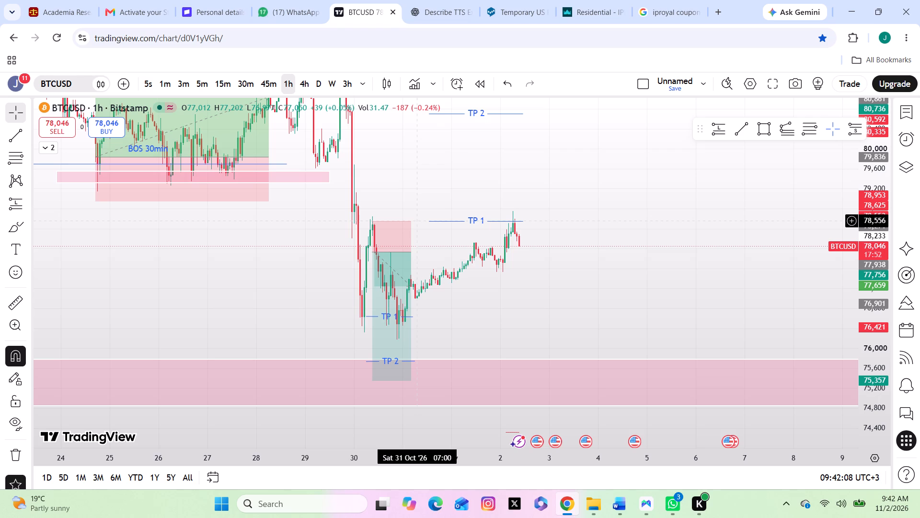
{"action": "left_click", "coordinate": [455, 221]}
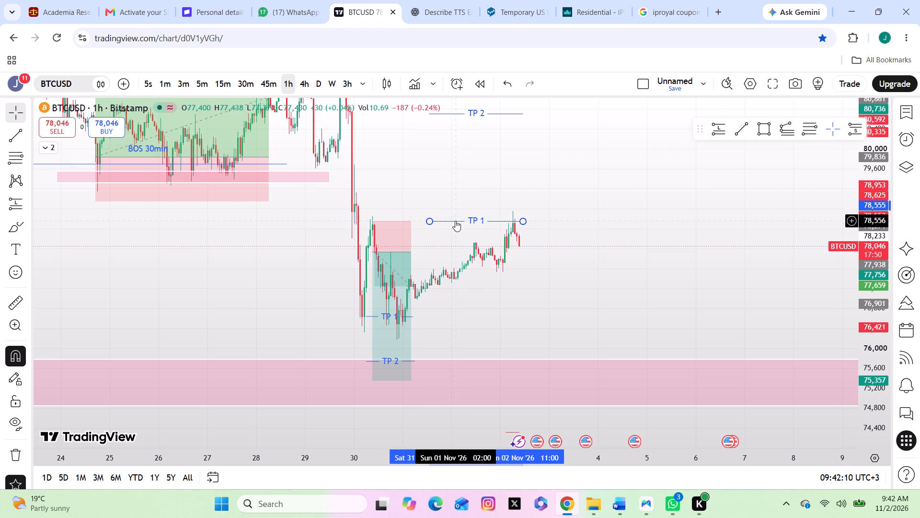
{"action": "left_click", "coordinate": [691, 121]}
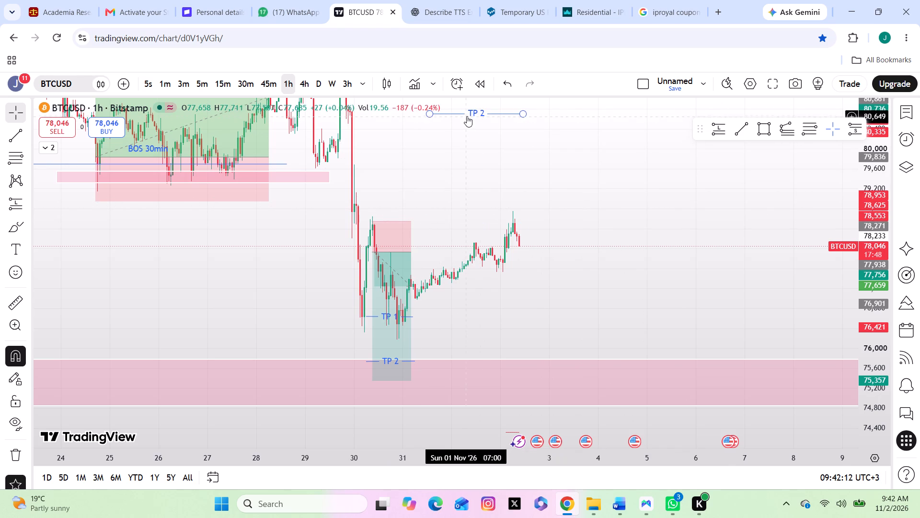
{"action": "left_click", "coordinate": [478, 113]}
{"action": "left_click", "coordinate": [677, 120]}
{"action": "scroll", "coordinate": [616, 196], "scroll_direction": "up", "scroll_amount": 5}
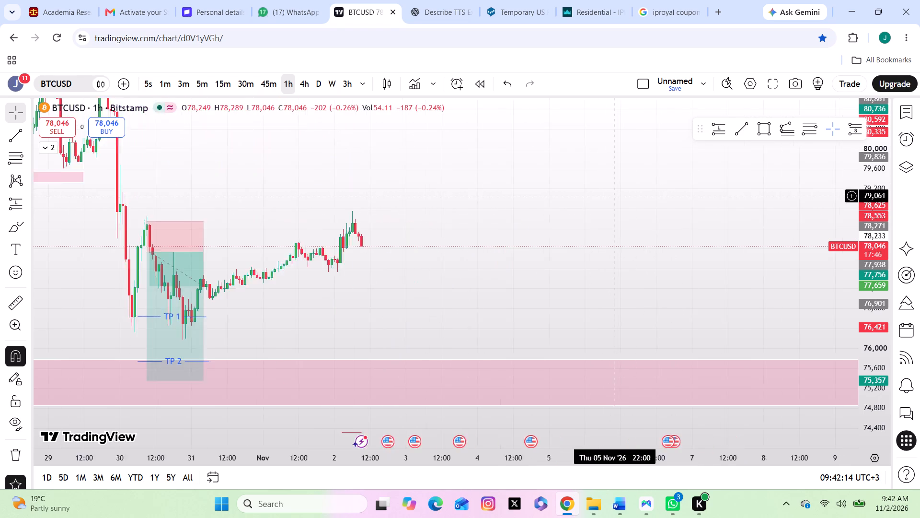
{"action": "scroll", "coordinate": [469, 197], "scroll_direction": "down", "scroll_amount": 4}
{"action": "left_click_drag", "start_coordinate": [483, 174], "coordinate": [499, 300]}
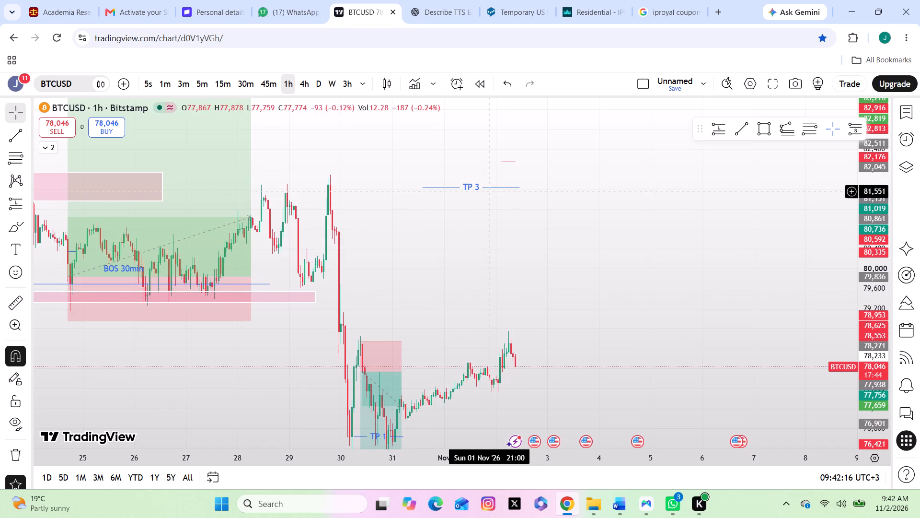
{"action": "left_click", "coordinate": [490, 191]}
{"action": "left_click", "coordinate": [492, 184]}
{"action": "left_click", "coordinate": [492, 192]}
{"action": "double_click", "coordinate": [492, 184]}
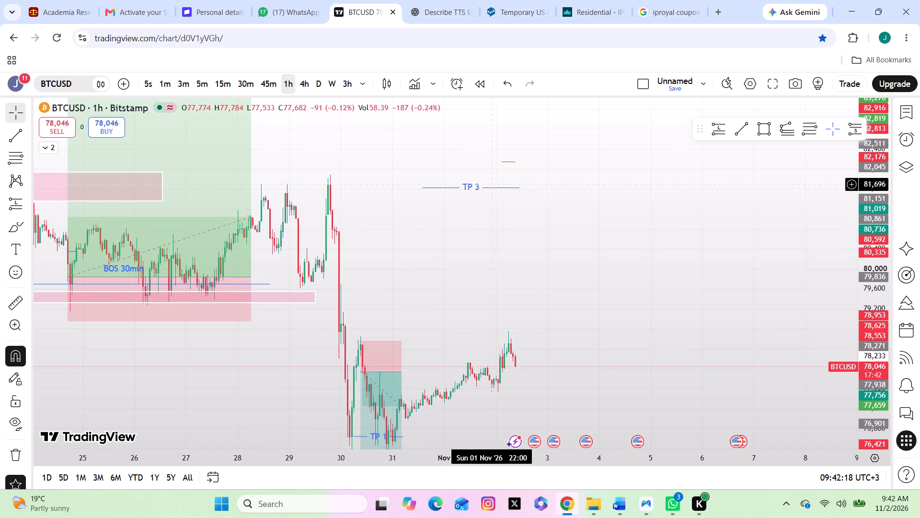
{"action": "left_click", "coordinate": [684, 114]}
Examine the latest 1-hour BTCUSD candles, and switch to the daily timeframe to examine price against the pink zone near 75,000.
{"action": "left_click_drag", "start_coordinate": [628, 264], "coordinate": [582, 207]}
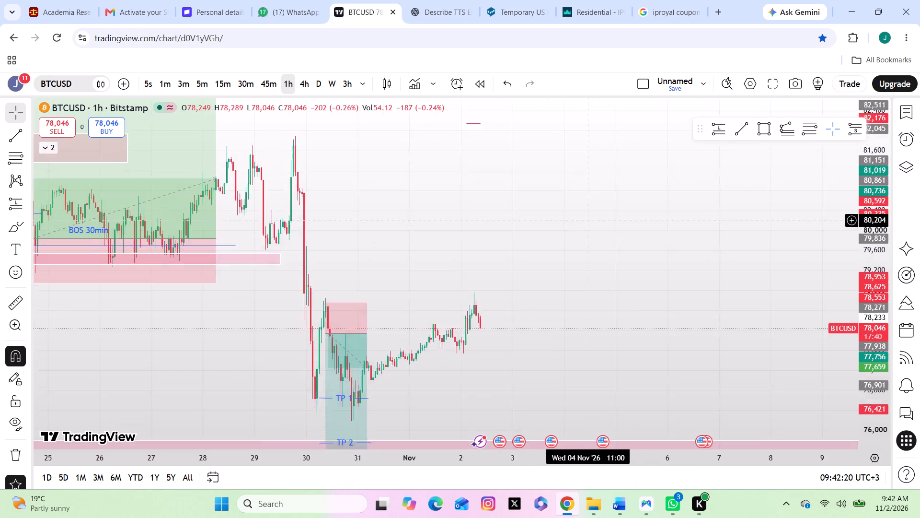
{"action": "left_click_drag", "start_coordinate": [582, 207], "coordinate": [576, 184]}
{"action": "left_click_drag", "start_coordinate": [533, 267], "coordinate": [537, 239]}
{"action": "left_click_drag", "start_coordinate": [486, 264], "coordinate": [513, 233]}
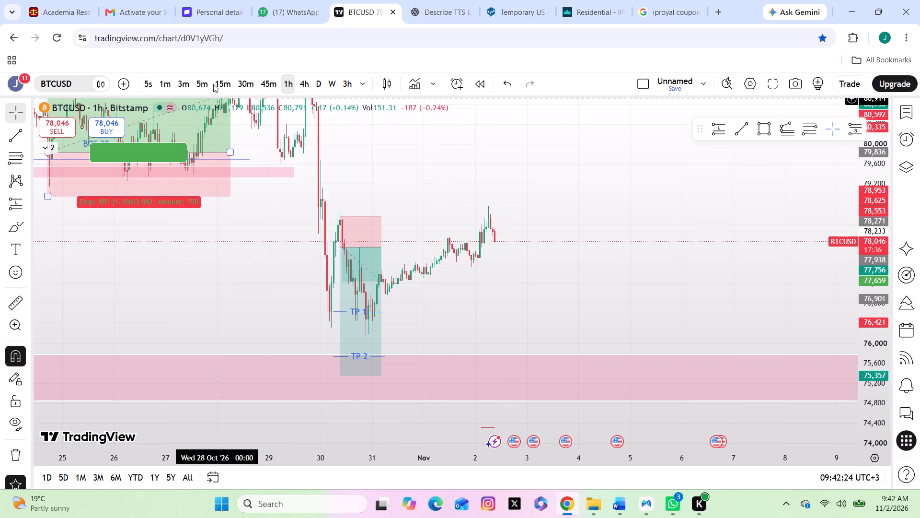
{"action": "left_click", "coordinate": [318, 84]}
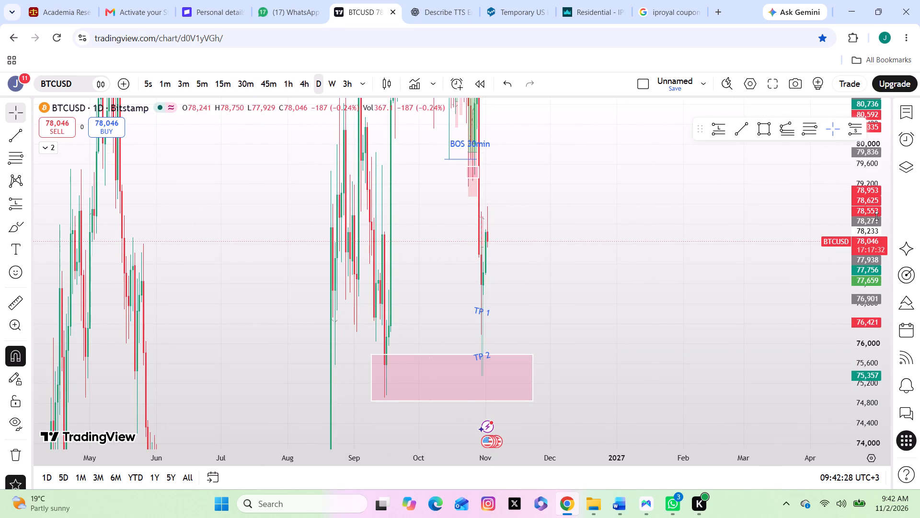
{"action": "scroll", "coordinate": [876, 216], "scroll_direction": "down", "scroll_amount": 20}
{"action": "scroll", "coordinate": [876, 216], "scroll_direction": "down", "scroll_amount": 14}
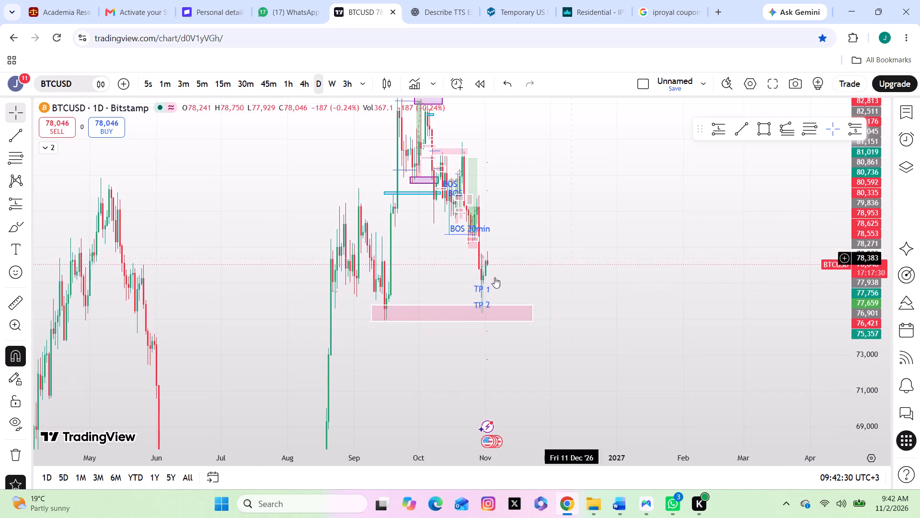
{"action": "scroll", "coordinate": [556, 261], "scroll_direction": "up", "scroll_amount": 6}
{"action": "left_click_drag", "start_coordinate": [376, 253], "coordinate": [727, 233]}
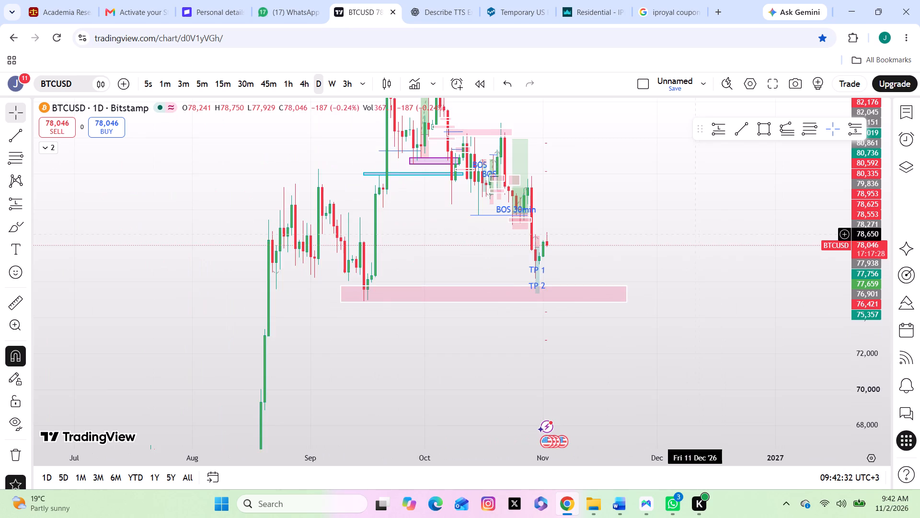
{"action": "scroll", "coordinate": [696, 234], "scroll_direction": "up", "scroll_amount": 2}
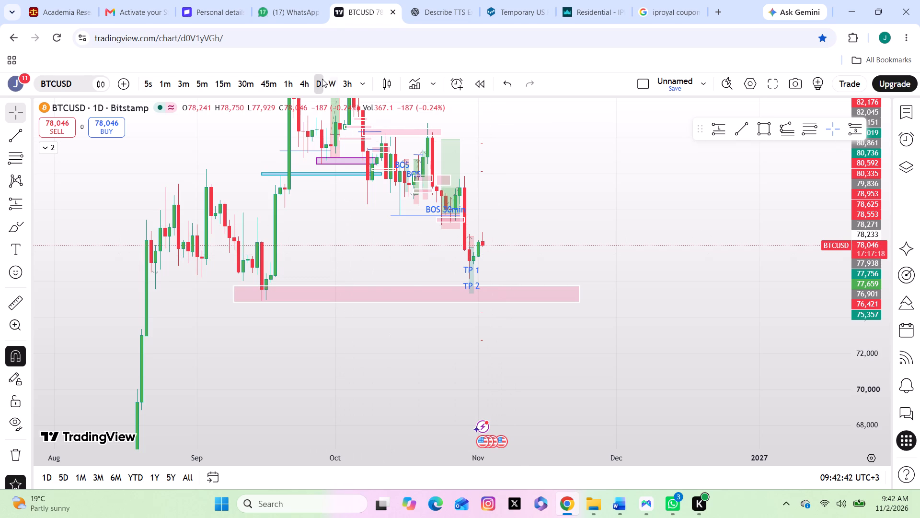
Switch BTCUSD to the 4-hour timeframe and delete the short position drawing at 30–31 October.
{"action": "left_click", "coordinate": [297, 85]}
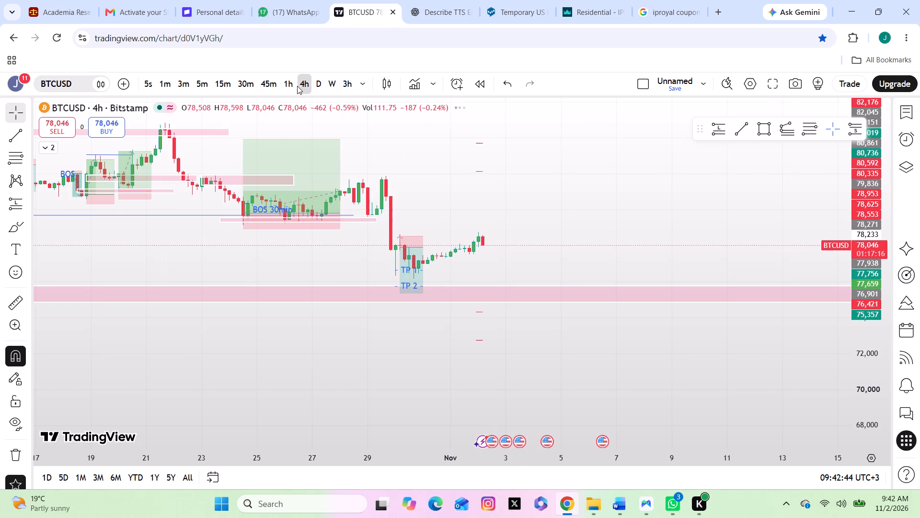
{"action": "scroll", "coordinate": [535, 192], "scroll_direction": "down", "scroll_amount": 3}
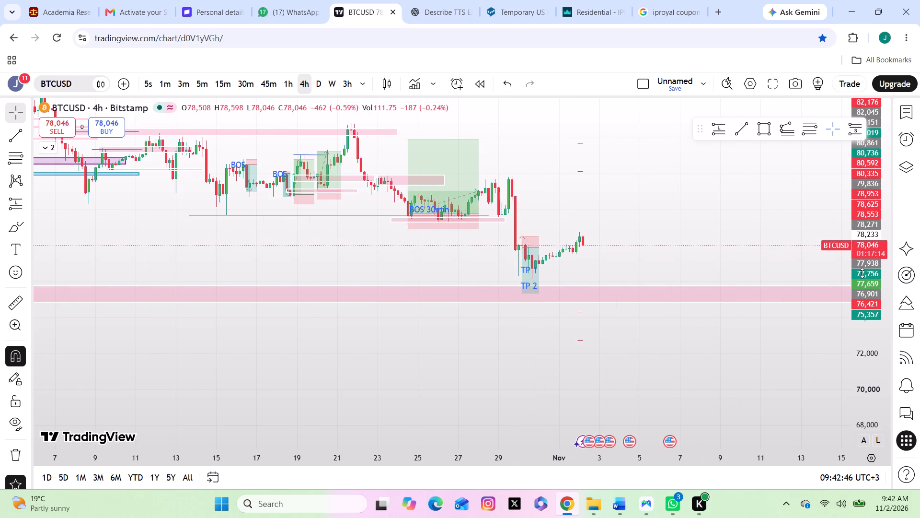
{"action": "scroll", "coordinate": [858, 275], "scroll_direction": "up", "scroll_amount": 20}
{"action": "scroll", "coordinate": [858, 275], "scroll_direction": "up", "scroll_amount": 2}
{"action": "left_click_drag", "start_coordinate": [711, 189], "coordinate": [656, 264]}
{"action": "left_click", "coordinate": [479, 350]}
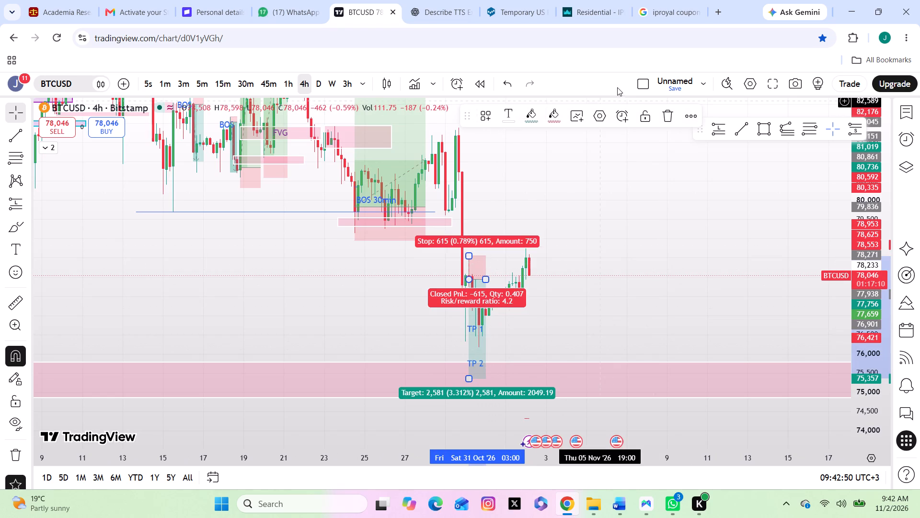
{"action": "left_click", "coordinate": [665, 118]}
Delete the TP 1 and TP 2 lines below the late-October BTCUSD candles.
{"action": "left_click_drag", "start_coordinate": [578, 206], "coordinate": [548, 206]}
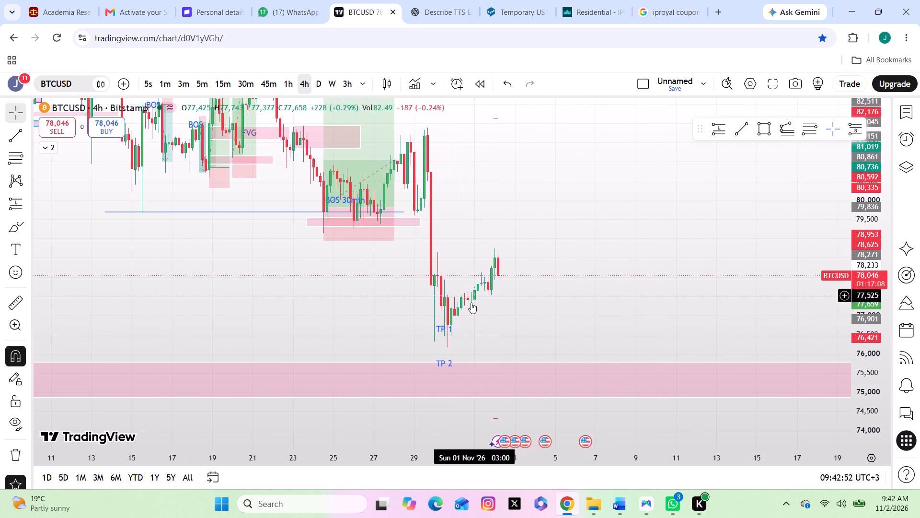
{"action": "left_click", "coordinate": [448, 328]}
{"action": "left_click", "coordinate": [678, 122]}
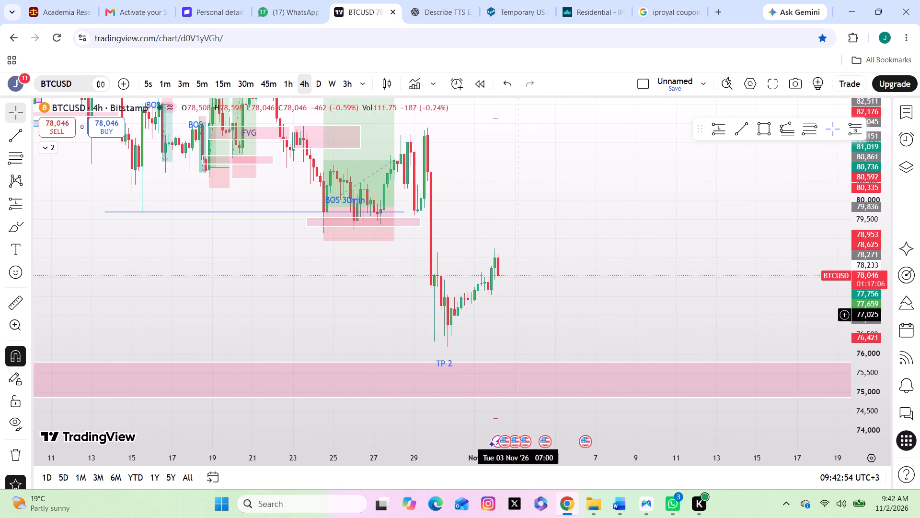
{"action": "left_click", "coordinate": [447, 364]}
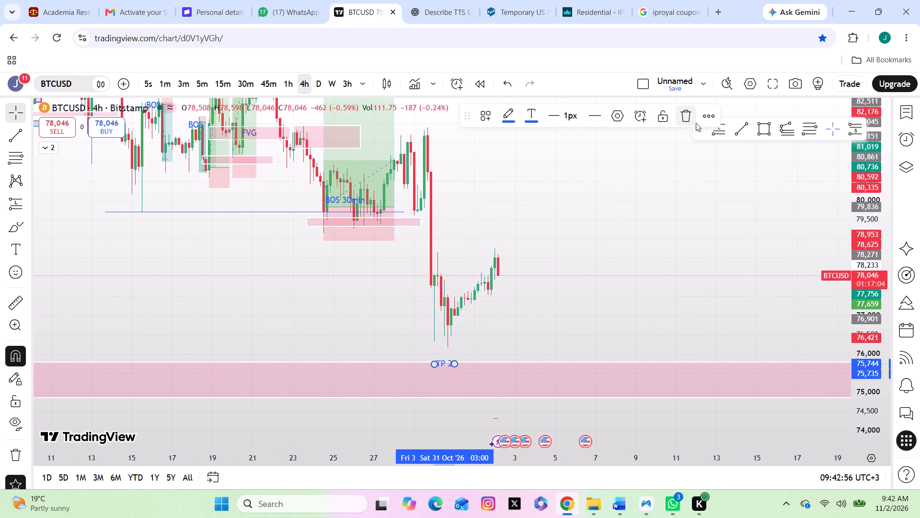
{"action": "left_click", "coordinate": [688, 120]}
Switch BTCUSD back to the 1-hour timeframe and examine the late-October drop and the recovery into 2 November.
{"action": "left_click_drag", "start_coordinate": [581, 202], "coordinate": [557, 203]}
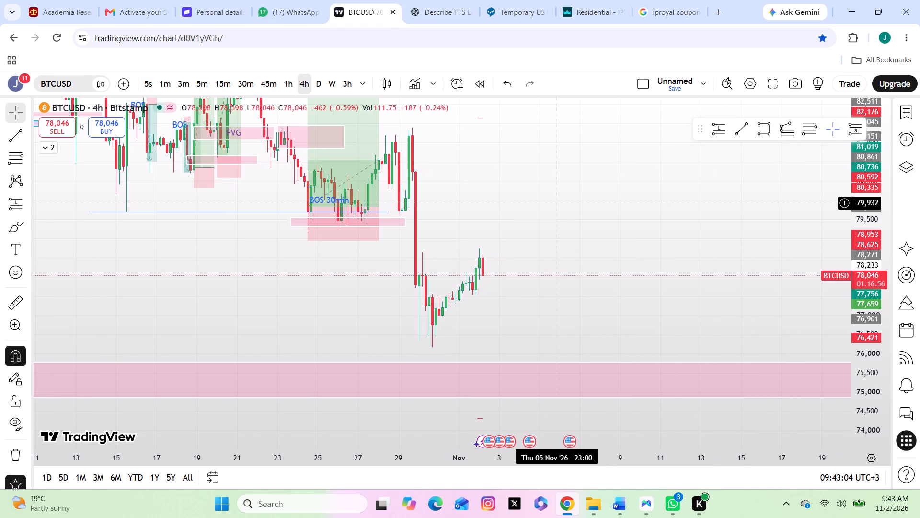
{"action": "left_click", "coordinate": [296, 79]}
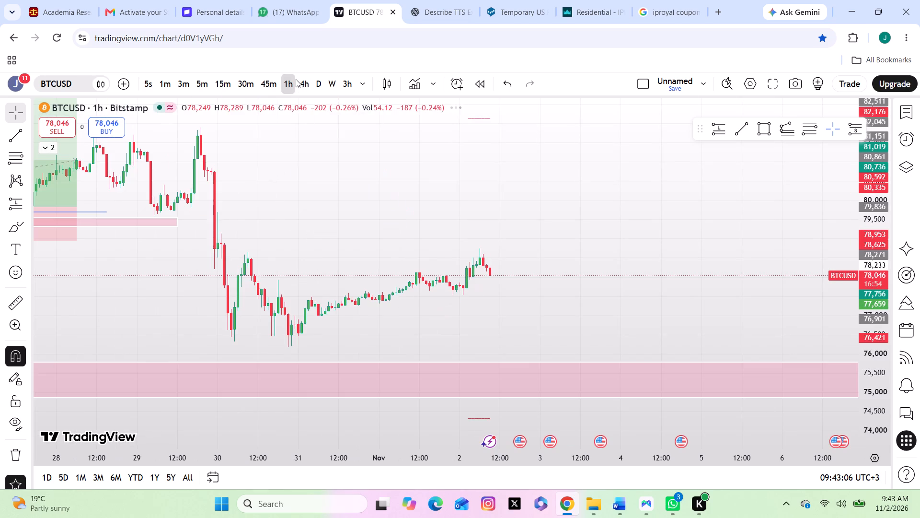
{"action": "scroll", "coordinate": [306, 174], "scroll_direction": "down", "scroll_amount": 5}
{"action": "left_click_drag", "start_coordinate": [749, 209], "coordinate": [567, 235]}
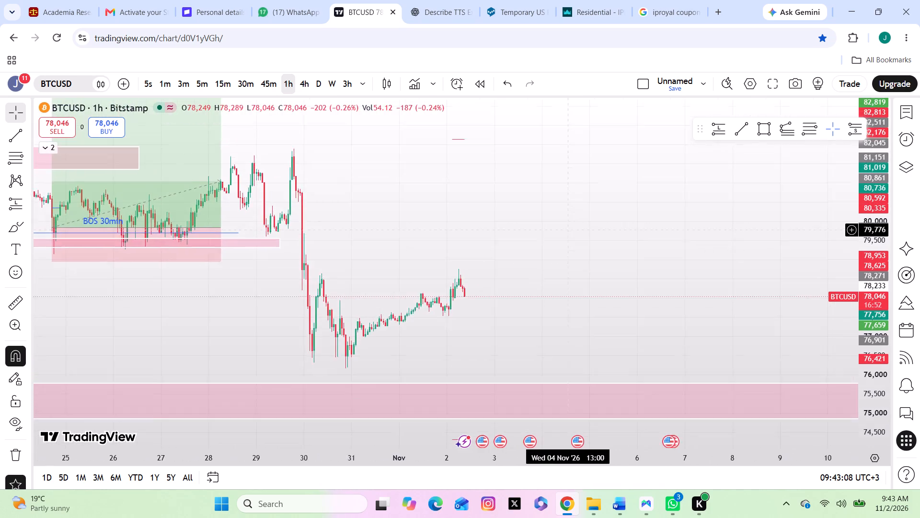
{"action": "left_click_drag", "start_coordinate": [567, 235], "coordinate": [598, 254]}
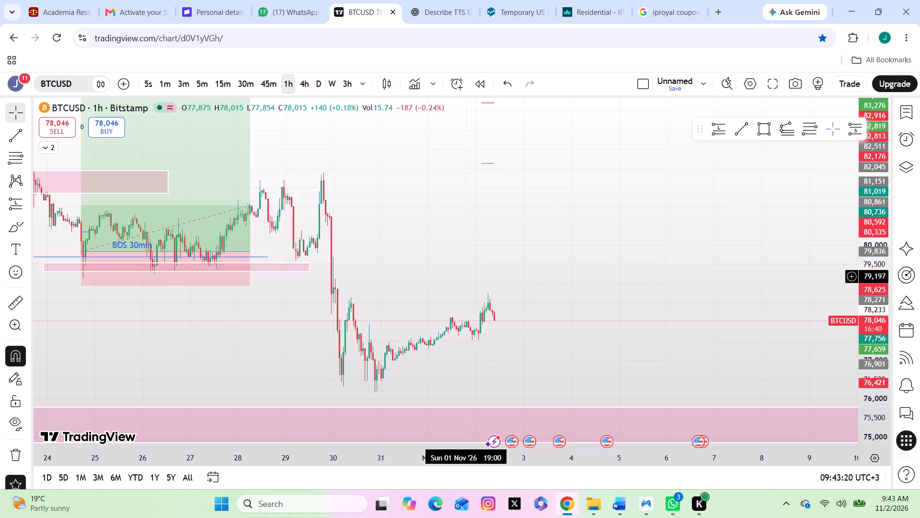
{"action": "left_click_drag", "start_coordinate": [466, 274], "coordinate": [492, 223]}
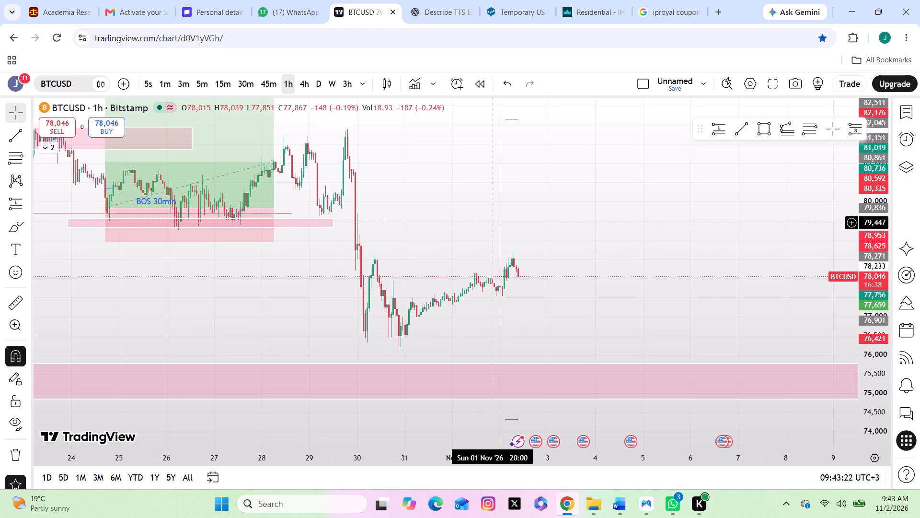
{"action": "left_click_drag", "start_coordinate": [492, 223], "coordinate": [501, 245]}
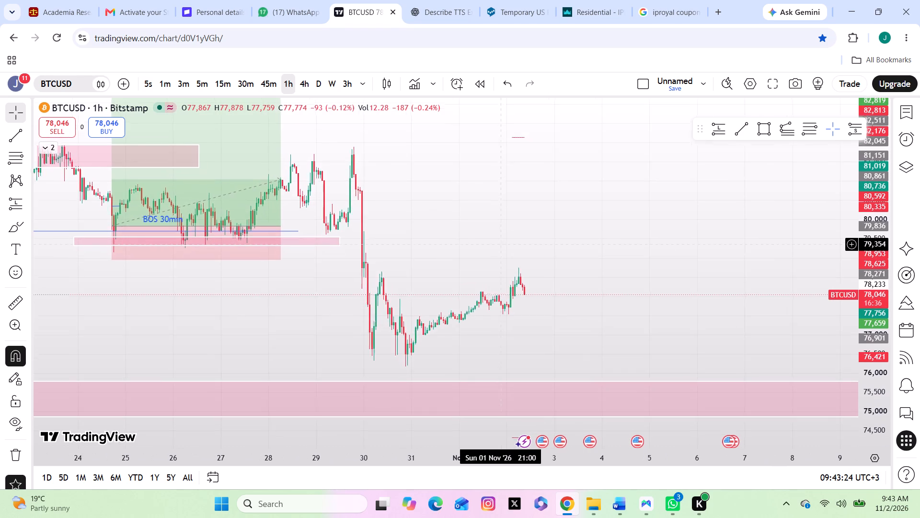
{"action": "left_click_drag", "start_coordinate": [501, 245], "coordinate": [501, 247]}
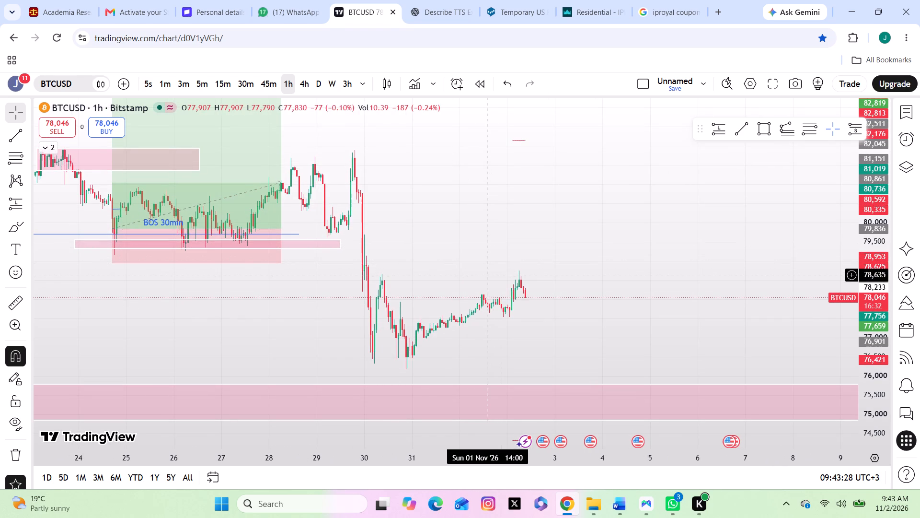
{"action": "scroll", "coordinate": [488, 273], "scroll_direction": "down", "scroll_amount": 2}
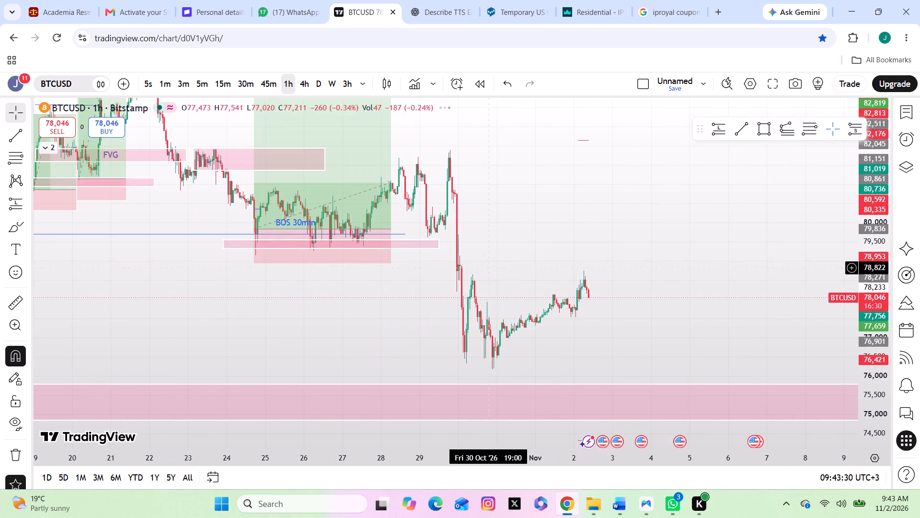
{"action": "left_click_drag", "start_coordinate": [528, 251], "coordinate": [439, 243]}
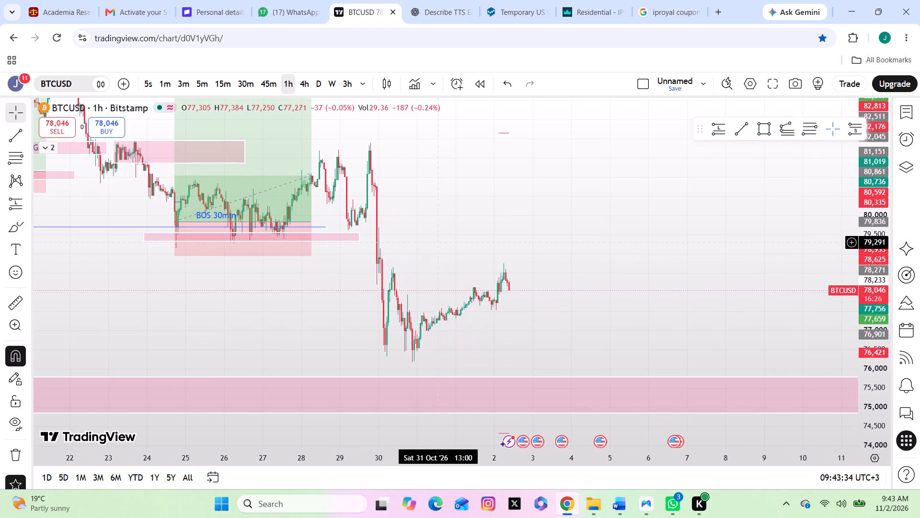
Examine the 1-hour BTCUSD drop of 30 October and the recovery into 2 November against the pink zone near 75,000.
{"action": "left_click_drag", "start_coordinate": [440, 221], "coordinate": [493, 215]}
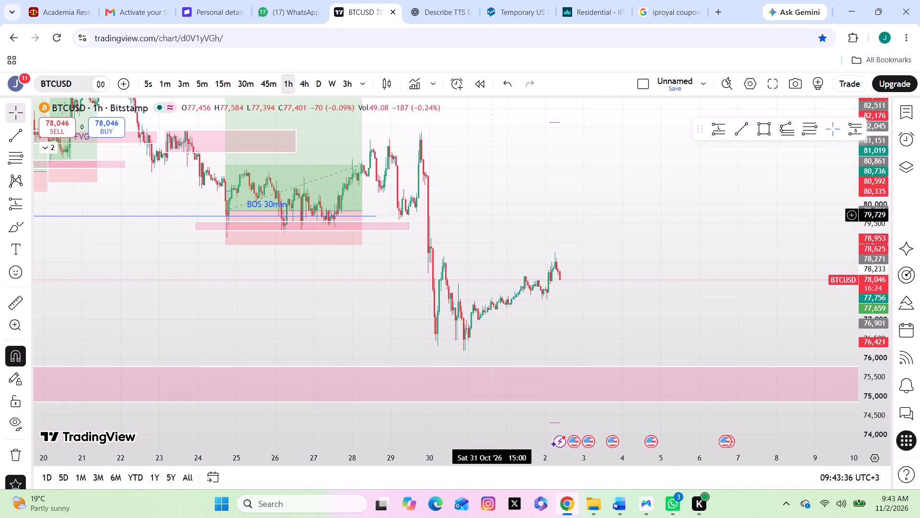
{"action": "left_click_drag", "start_coordinate": [493, 215], "coordinate": [476, 225]}
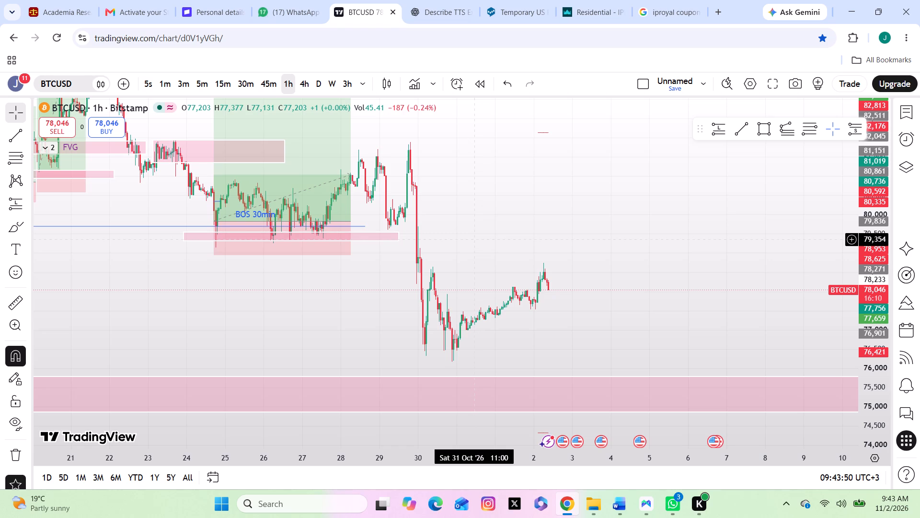
{"action": "scroll", "coordinate": [880, 312], "scroll_direction": "up", "scroll_amount": 6}
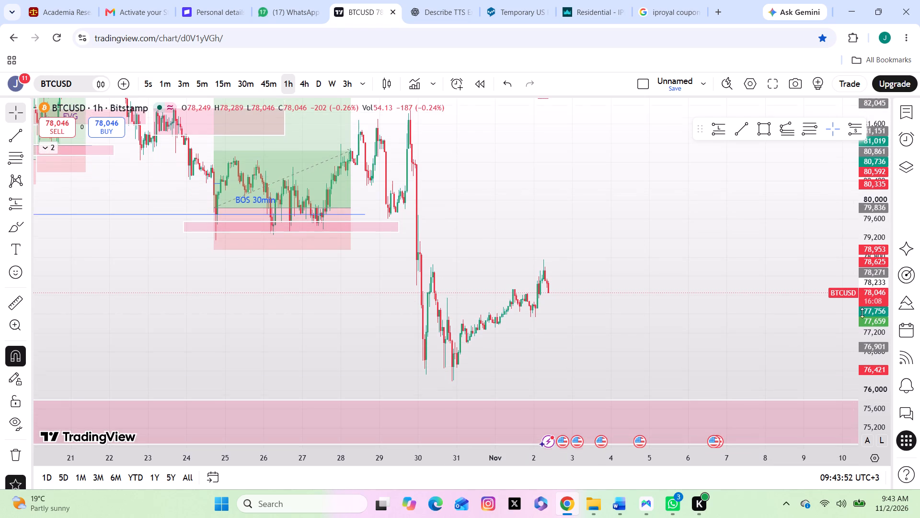
{"action": "scroll", "coordinate": [678, 317], "scroll_direction": "up", "scroll_amount": 2}
{"action": "left_click_drag", "start_coordinate": [564, 317], "coordinate": [566, 250]}
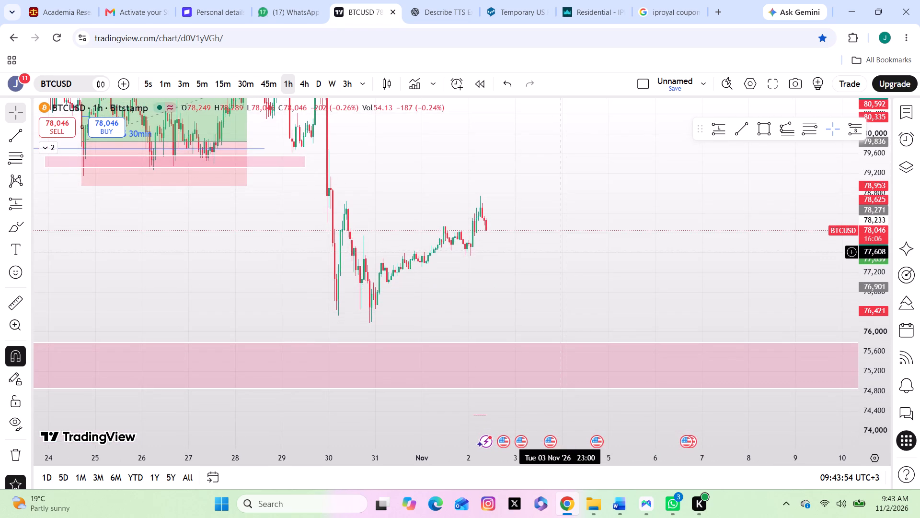
{"action": "left_click_drag", "start_coordinate": [560, 253], "coordinate": [641, 251]}
{"action": "left_click_drag", "start_coordinate": [635, 283], "coordinate": [635, 288]}
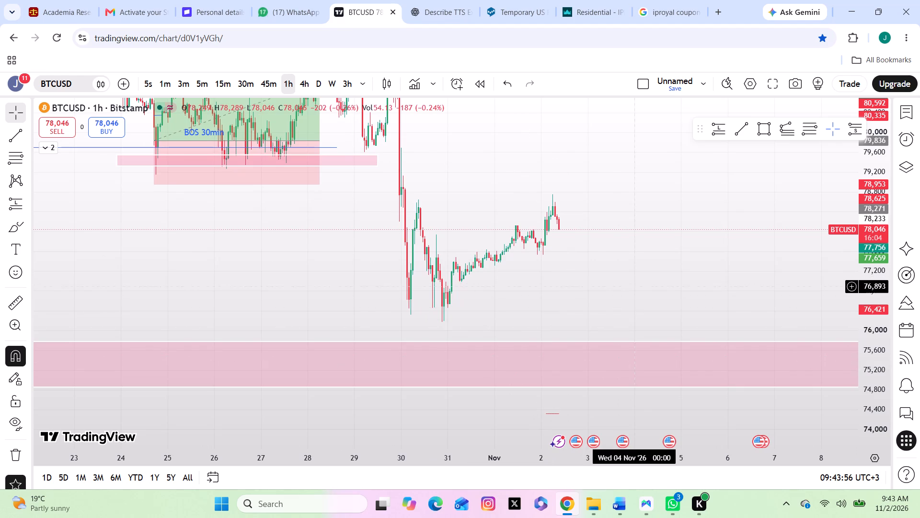
{"action": "left_click_drag", "start_coordinate": [635, 288], "coordinate": [637, 308]}
{"action": "left_click_drag", "start_coordinate": [632, 294], "coordinate": [632, 318]}
{"action": "left_click_drag", "start_coordinate": [639, 288], "coordinate": [635, 306]}
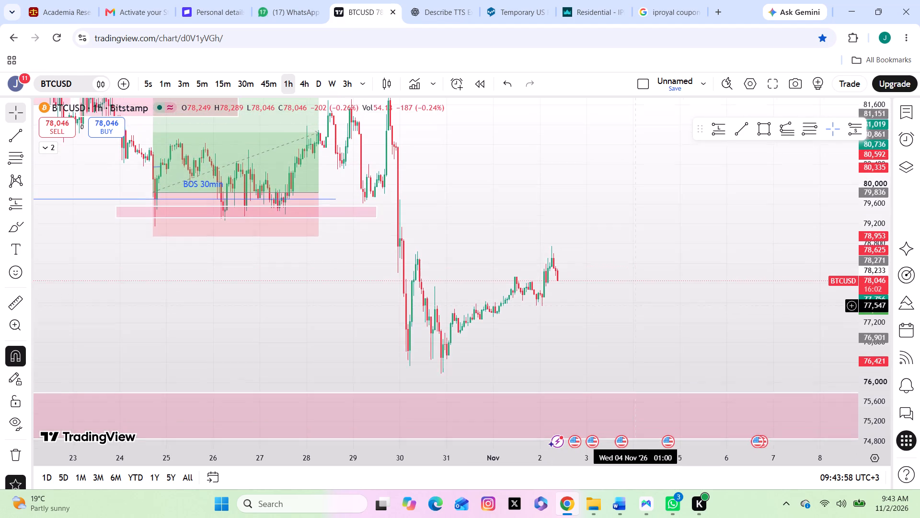
{"action": "left_click_drag", "start_coordinate": [635, 306], "coordinate": [606, 309]}
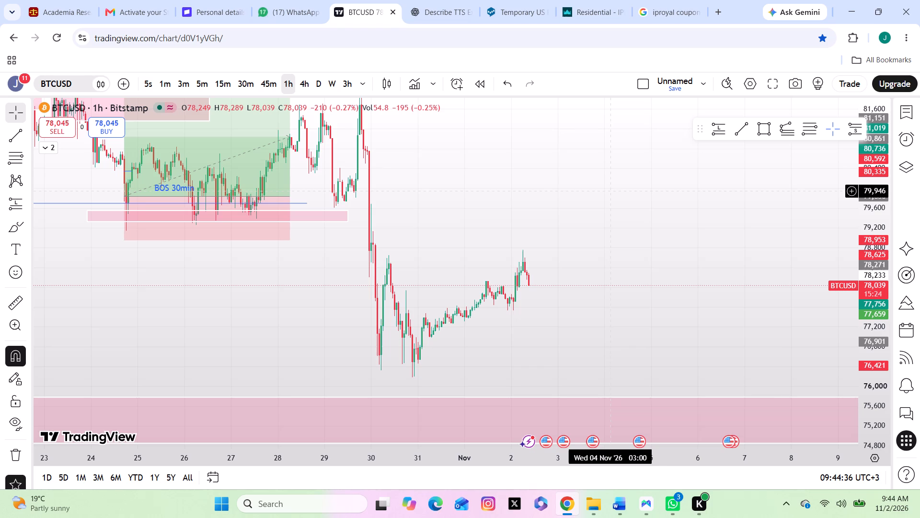
Switch BTCUSD to the 5-minute timeframe and examine the swings of 1 November and the latest move on 2 November.
{"action": "left_click", "coordinate": [266, 85]}
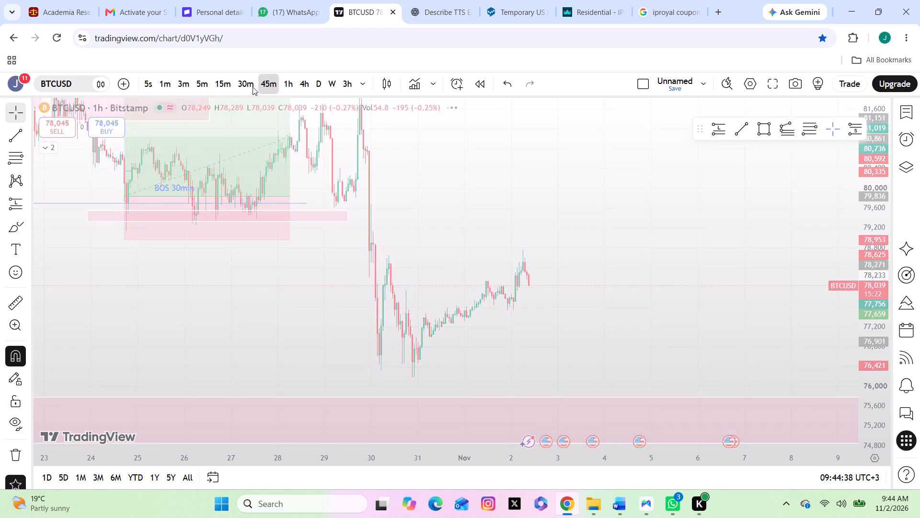
{"action": "left_click", "coordinate": [200, 82]}
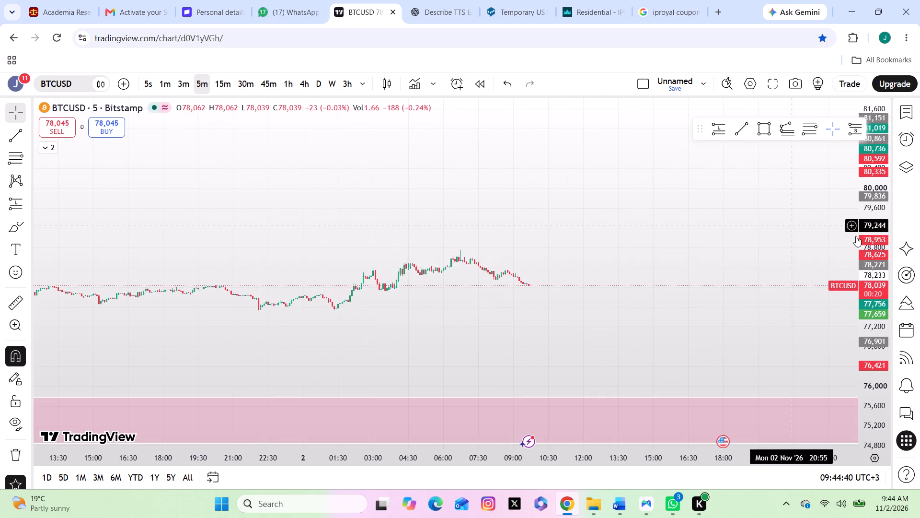
{"action": "scroll", "coordinate": [884, 316], "scroll_direction": "up", "scroll_amount": 6}
{"action": "scroll", "coordinate": [886, 317], "scroll_direction": "up", "scroll_amount": 16}
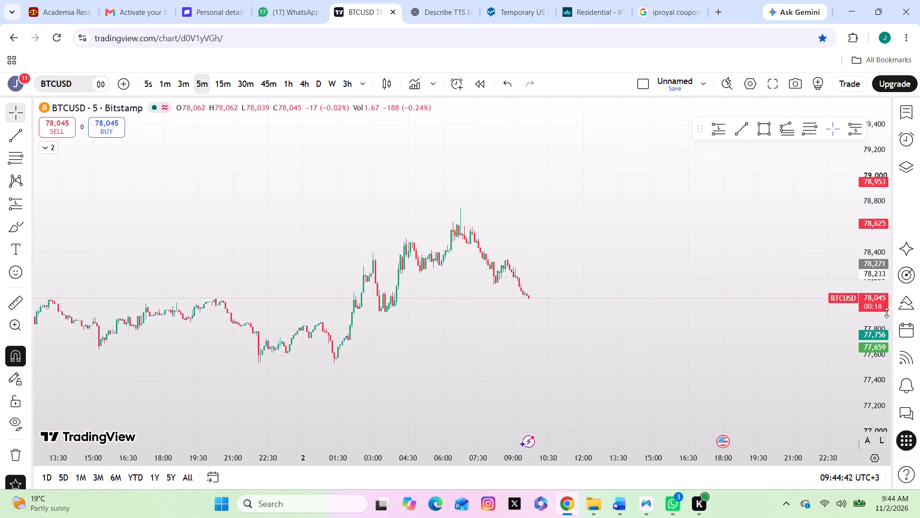
{"action": "scroll", "coordinate": [886, 313], "scroll_direction": "up", "scroll_amount": 18}
{"action": "left_click_drag", "start_coordinate": [623, 279], "coordinate": [795, 236]}
{"action": "scroll", "coordinate": [795, 236], "scroll_direction": "down", "scroll_amount": 1}
{"action": "scroll", "coordinate": [701, 325], "scroll_direction": "down", "scroll_amount": 3}
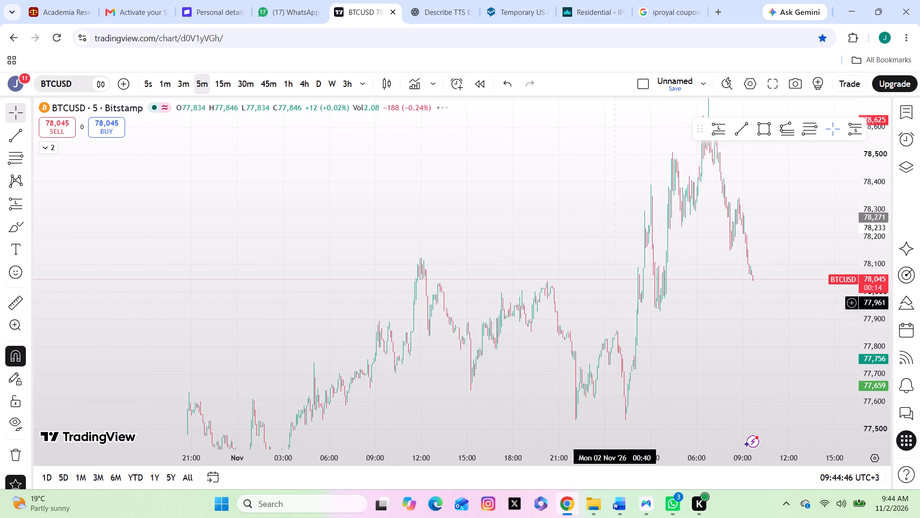
{"action": "scroll", "coordinate": [611, 301], "scroll_direction": "up", "scroll_amount": 4}
{"action": "left_click_drag", "start_coordinate": [630, 318], "coordinate": [636, 283]}
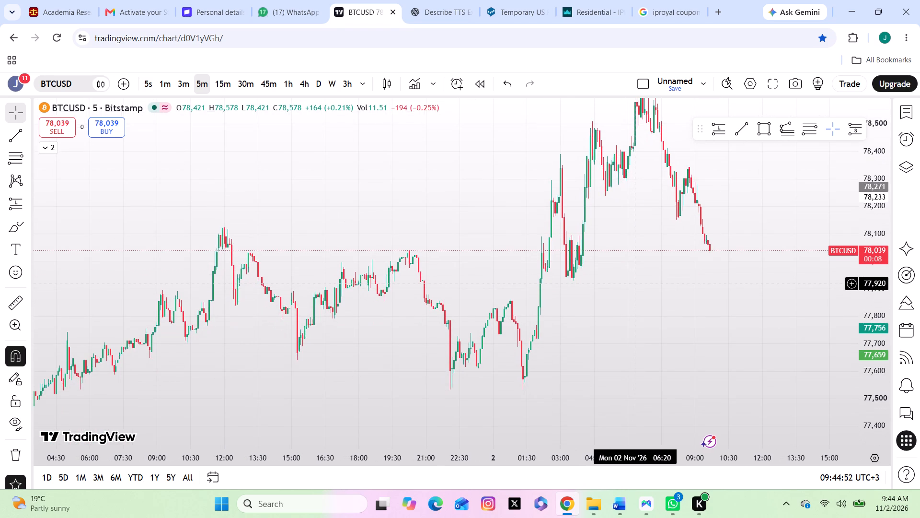
{"action": "left_click_drag", "start_coordinate": [382, 326], "coordinate": [430, 318]}
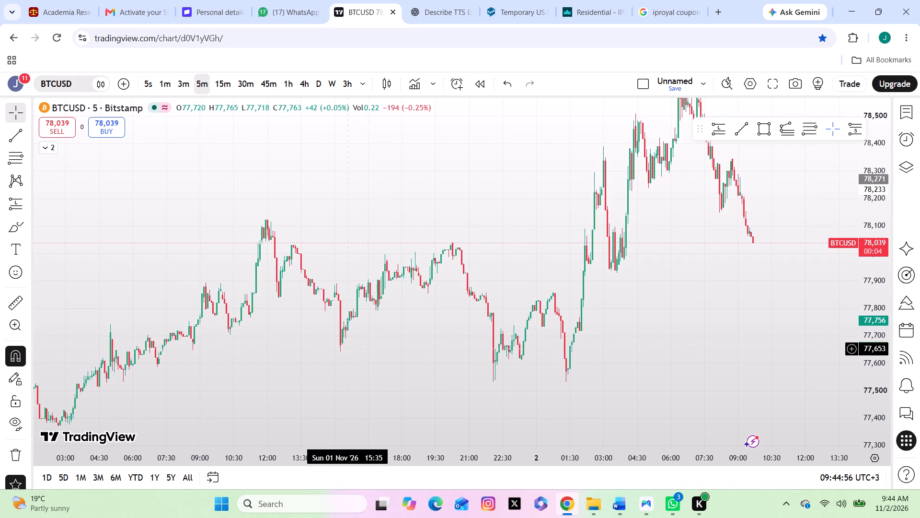
{"action": "scroll", "coordinate": [331, 350], "scroll_direction": "down", "scroll_amount": 2}
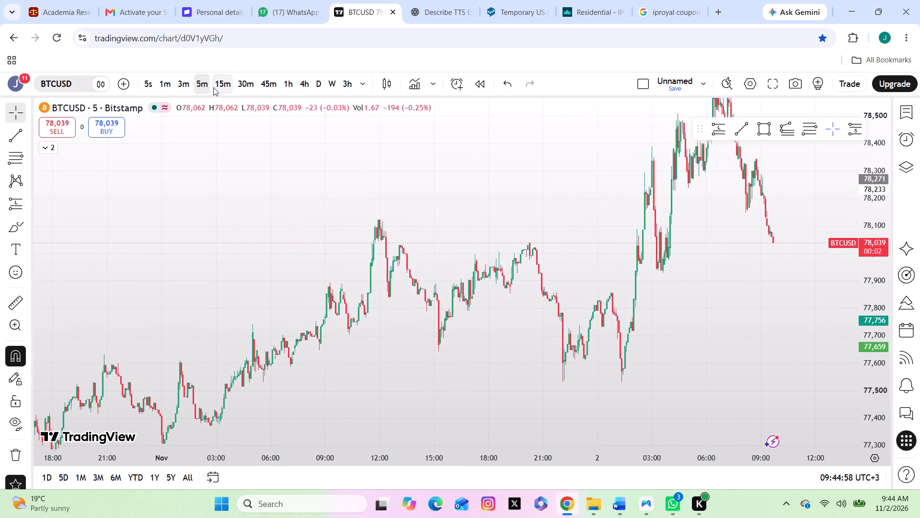
Switch BTCUSD to the 15-minute timeframe and examine the 30–31 October lows and the start of the recovery.
{"action": "left_click", "coordinate": [221, 86]}
{"action": "scroll", "coordinate": [456, 210], "scroll_direction": "up", "scroll_amount": 5}
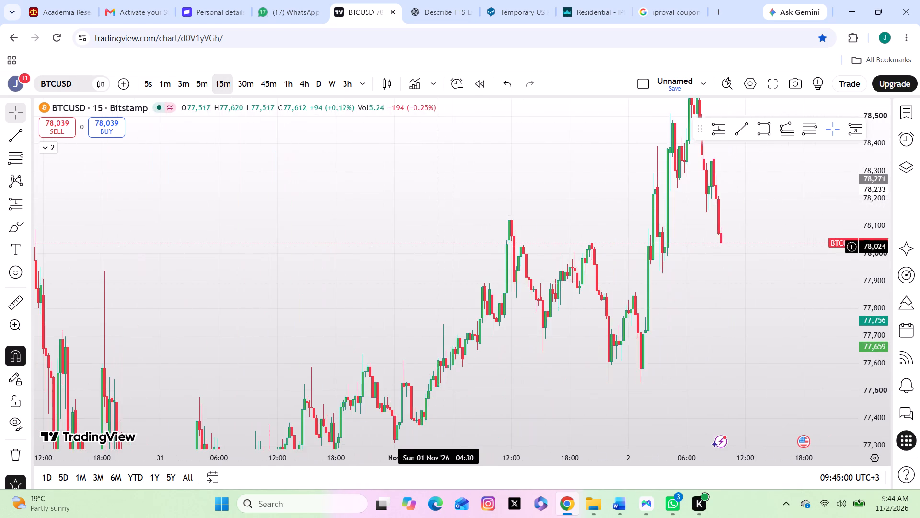
{"action": "left_click_drag", "start_coordinate": [434, 297], "coordinate": [526, 129]}
{"action": "scroll", "coordinate": [881, 203], "scroll_direction": "down", "scroll_amount": 4}
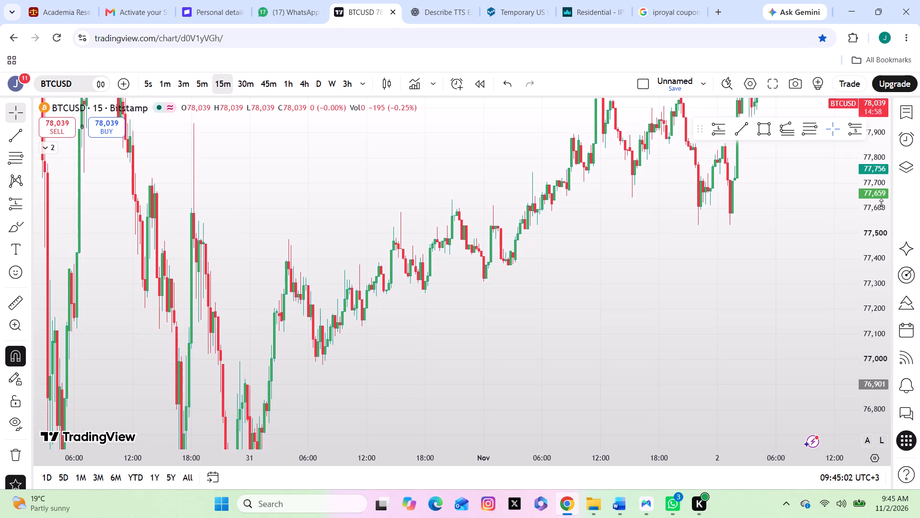
{"action": "scroll", "coordinate": [881, 204], "scroll_direction": "down", "scroll_amount": 11}
{"action": "scroll", "coordinate": [688, 239], "scroll_direction": "down", "scroll_amount": 3}
{"action": "left_click_drag", "start_coordinate": [535, 137], "coordinate": [536, 141]}
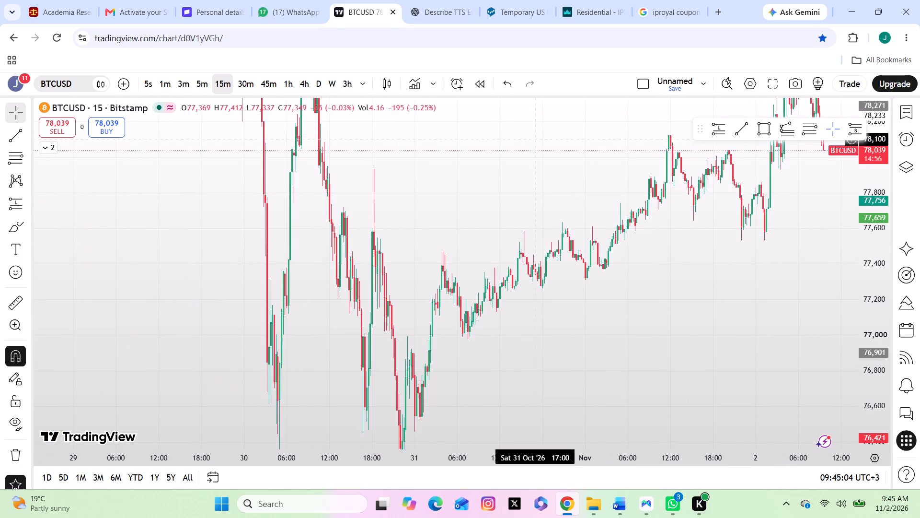
{"action": "left_click_drag", "start_coordinate": [536, 141], "coordinate": [573, 125]}
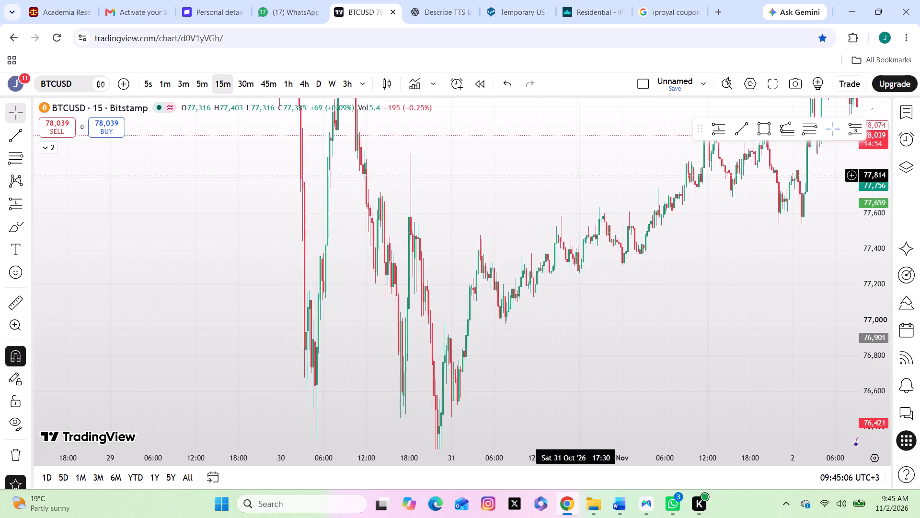
{"action": "left_click_drag", "start_coordinate": [560, 322], "coordinate": [560, 245]}
{"action": "left_click_drag", "start_coordinate": [560, 245], "coordinate": [552, 271]}
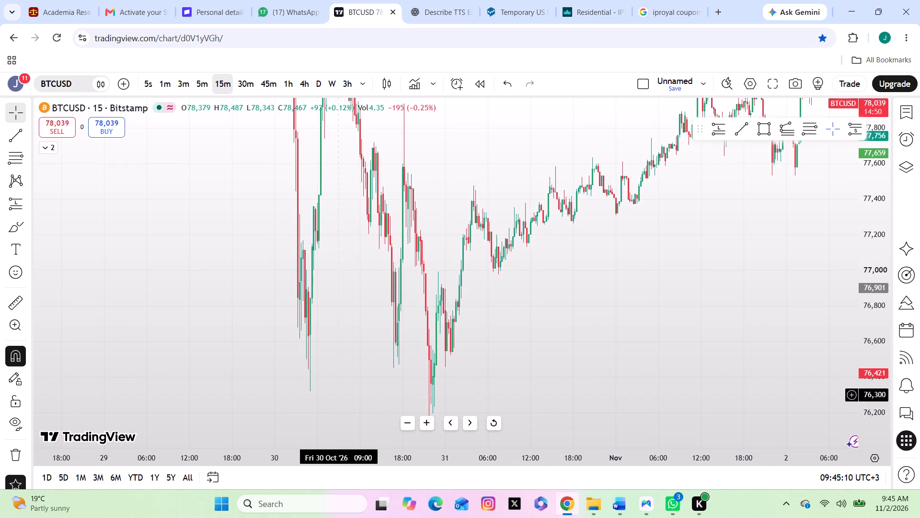
Examine the 15-minute BTCUSD structure from the 30 October swing high through the climb of 31 October to 2 November.
{"action": "left_click_drag", "start_coordinate": [504, 347], "coordinate": [409, 368]}
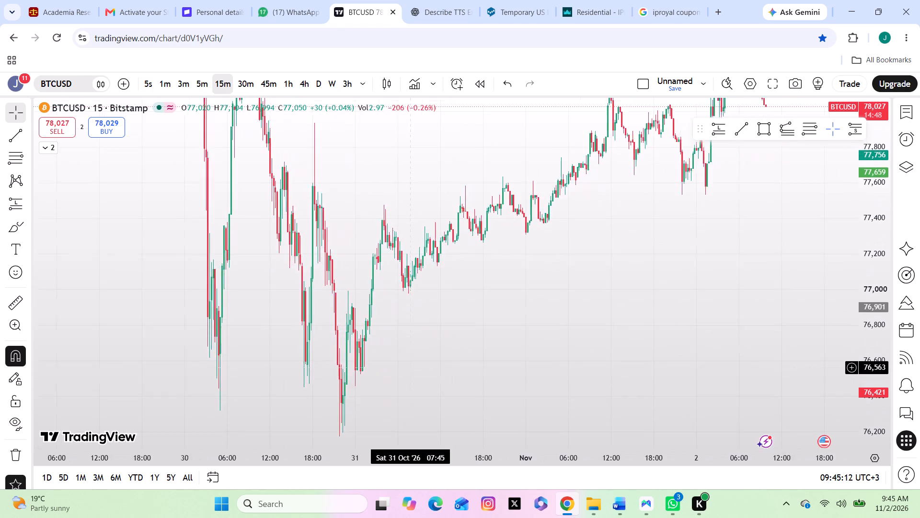
{"action": "left_click_drag", "start_coordinate": [409, 368], "coordinate": [394, 396]}
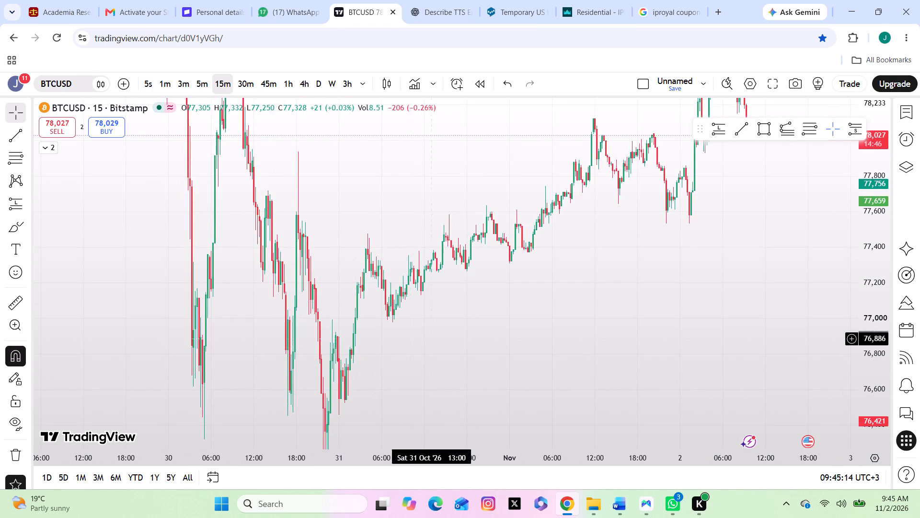
{"action": "left_click_drag", "start_coordinate": [433, 337], "coordinate": [403, 377]}
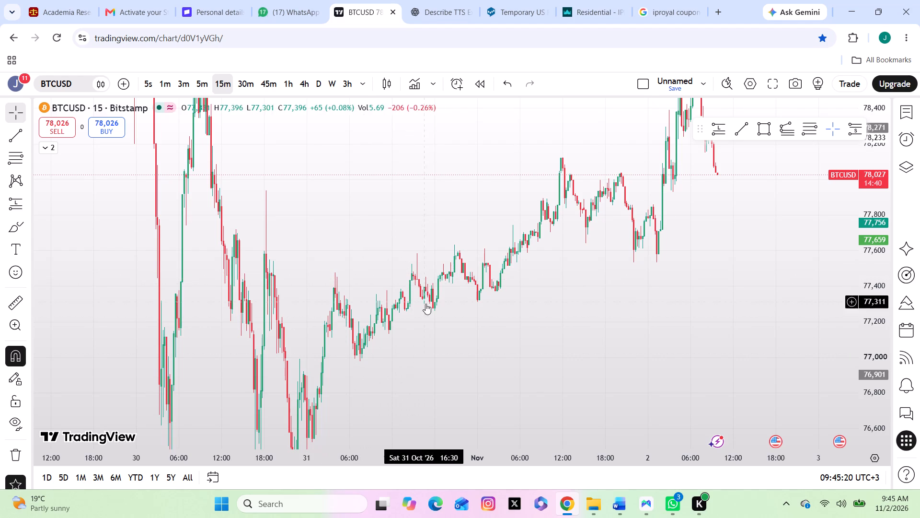
{"action": "left_click_drag", "start_coordinate": [462, 307], "coordinate": [440, 328]}
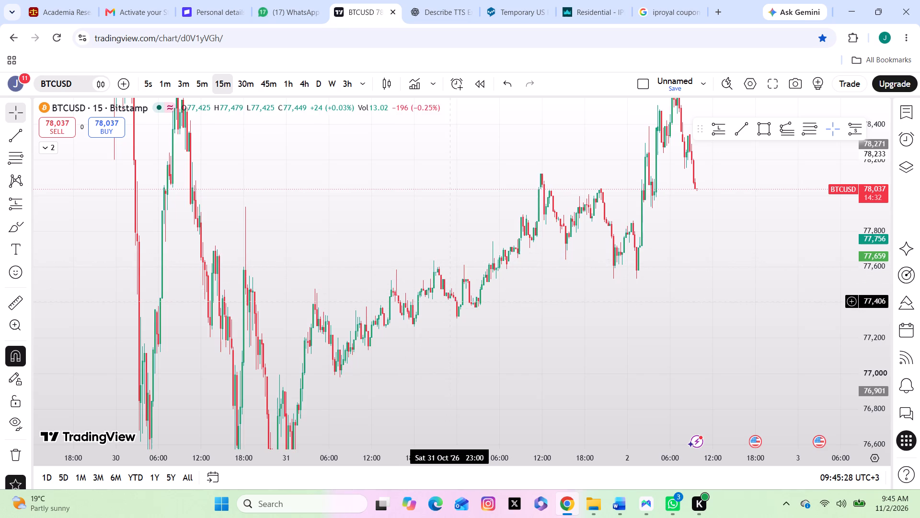
{"action": "left_click_drag", "start_coordinate": [452, 209], "coordinate": [444, 258]}
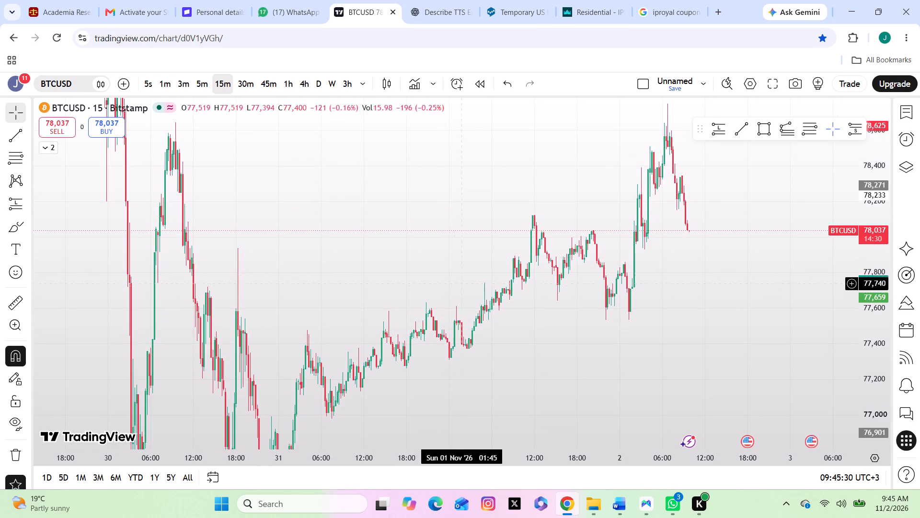
{"action": "left_click_drag", "start_coordinate": [463, 282], "coordinate": [443, 279]}
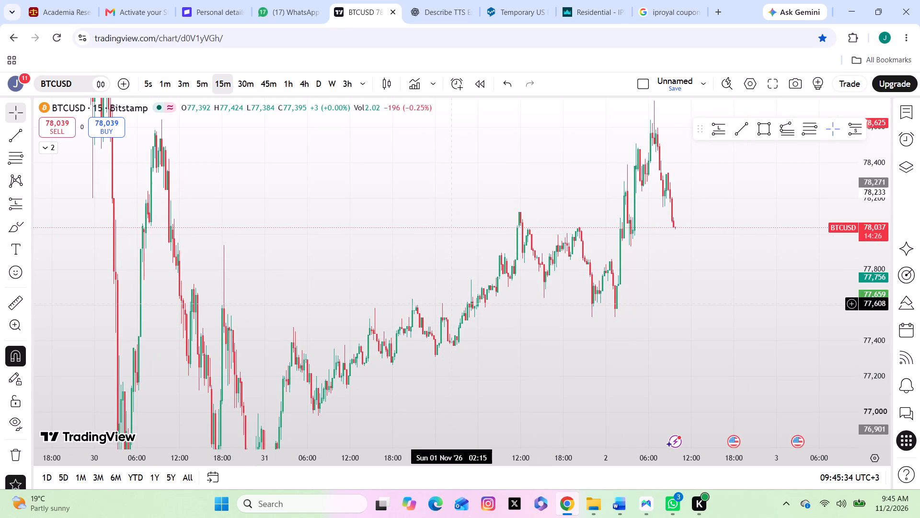
{"action": "left_click_drag", "start_coordinate": [459, 278], "coordinate": [444, 293]}
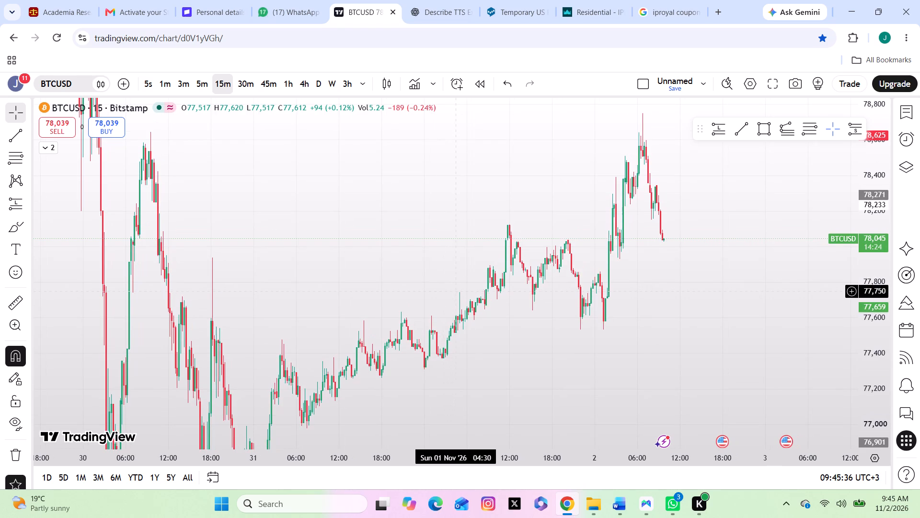
{"action": "left_click_drag", "start_coordinate": [463, 277], "coordinate": [448, 282]}
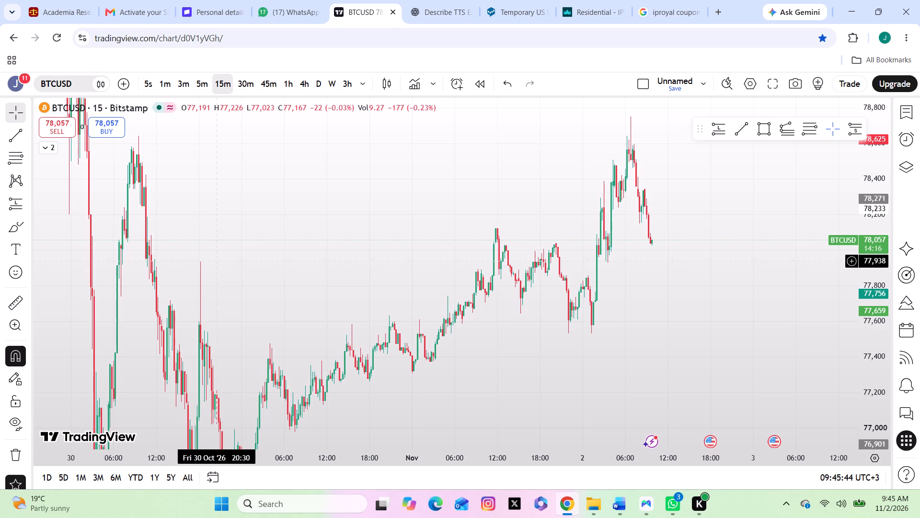
{"action": "left_click_drag", "start_coordinate": [247, 263], "coordinate": [290, 218]}
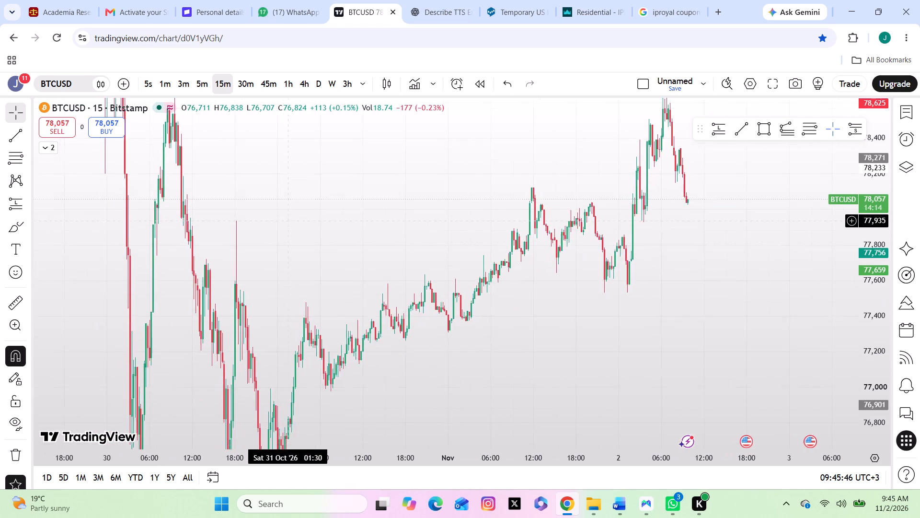
{"action": "left_click_drag", "start_coordinate": [290, 218], "coordinate": [291, 228]}
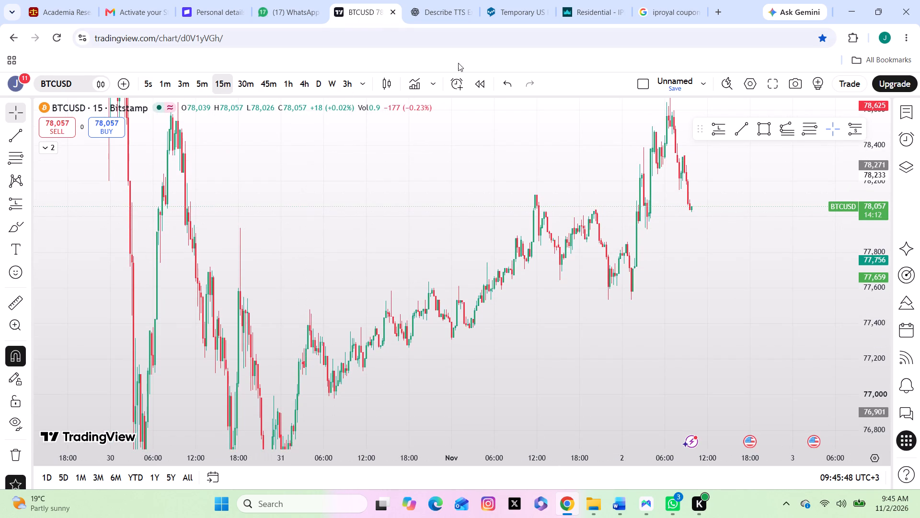
Draw a level trend line at about 77,938 from the 30 October 18:00 swing high to 1 November 23:00.
{"action": "left_click", "coordinate": [737, 129]}
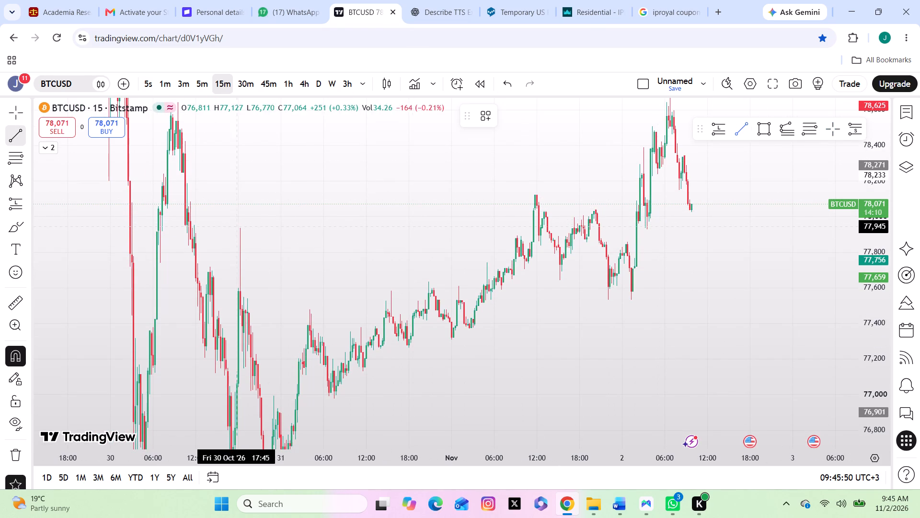
{"action": "left_click", "coordinate": [239, 227]}
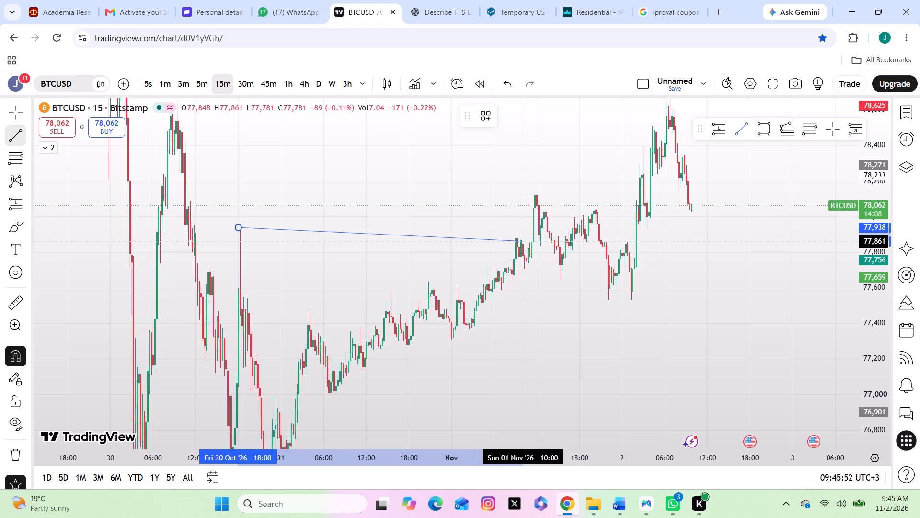
{"action": "left_click_drag", "start_coordinate": [530, 226], "coordinate": [524, 221]}
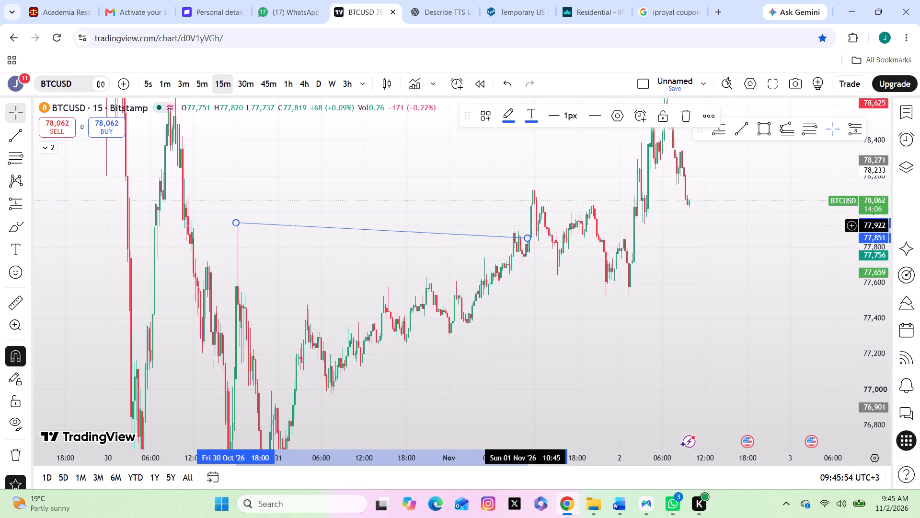
{"action": "left_click_drag", "start_coordinate": [527, 236], "coordinate": [528, 223]}
{"action": "left_click_drag", "start_coordinate": [524, 235], "coordinate": [524, 235]}
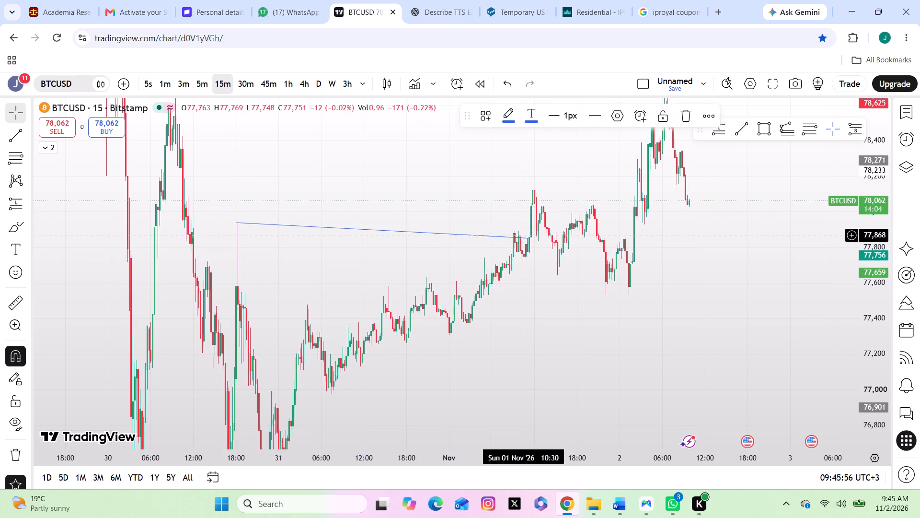
{"action": "left_click_drag", "start_coordinate": [524, 235], "coordinate": [498, 229]}
{"action": "left_click_drag", "start_coordinate": [507, 231], "coordinate": [469, 219]}
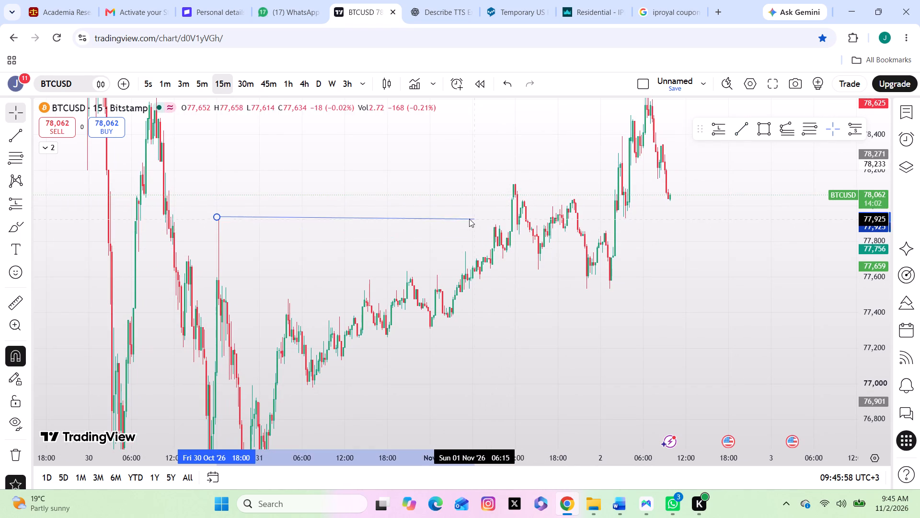
{"action": "left_click_drag", "start_coordinate": [469, 219], "coordinate": [509, 206]}
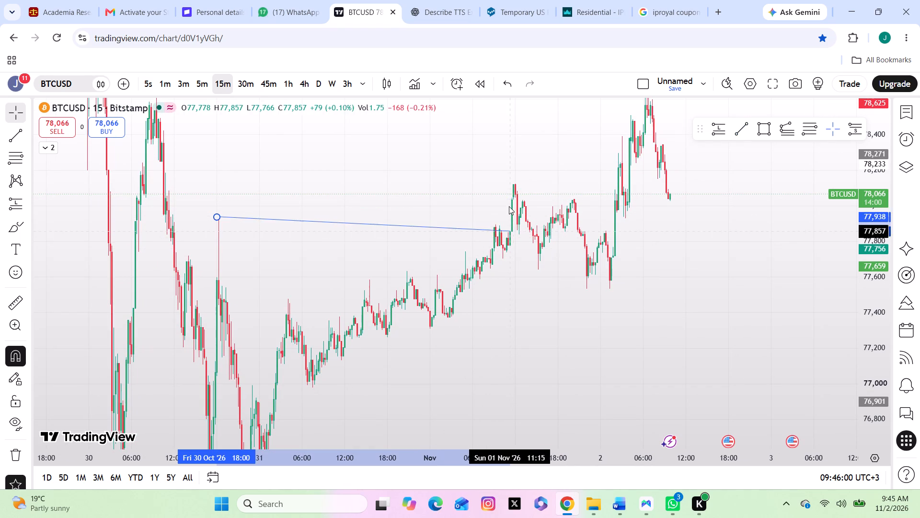
{"action": "left_click_drag", "start_coordinate": [509, 206], "coordinate": [540, 205]}
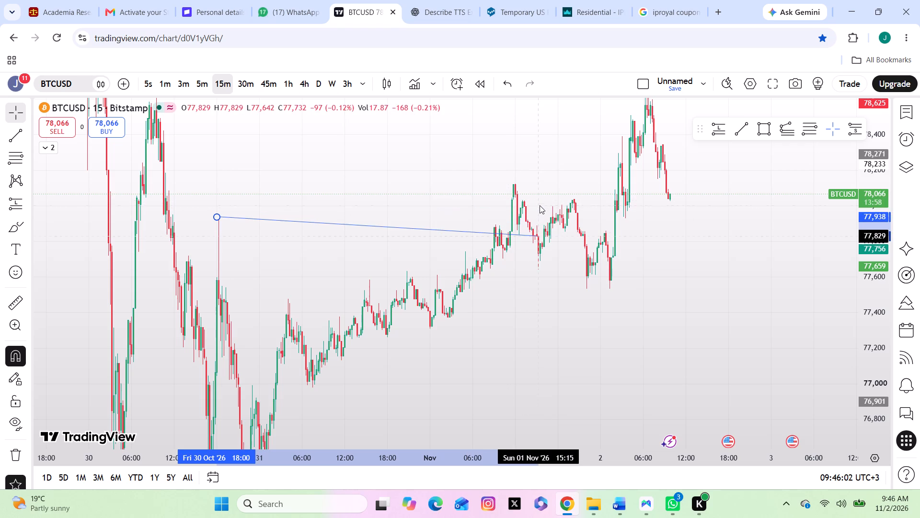
{"action": "left_click_drag", "start_coordinate": [540, 205], "coordinate": [591, 209]}
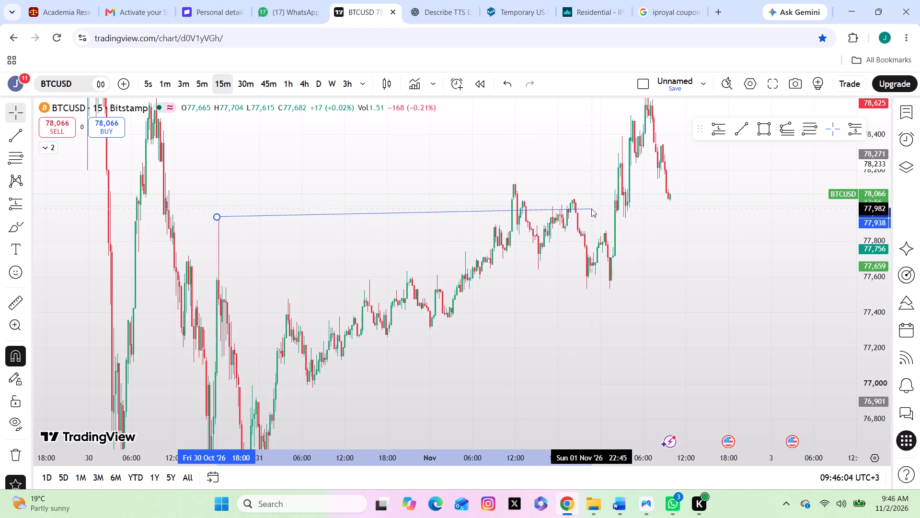
{"action": "left_click_drag", "start_coordinate": [591, 209], "coordinate": [593, 217]}
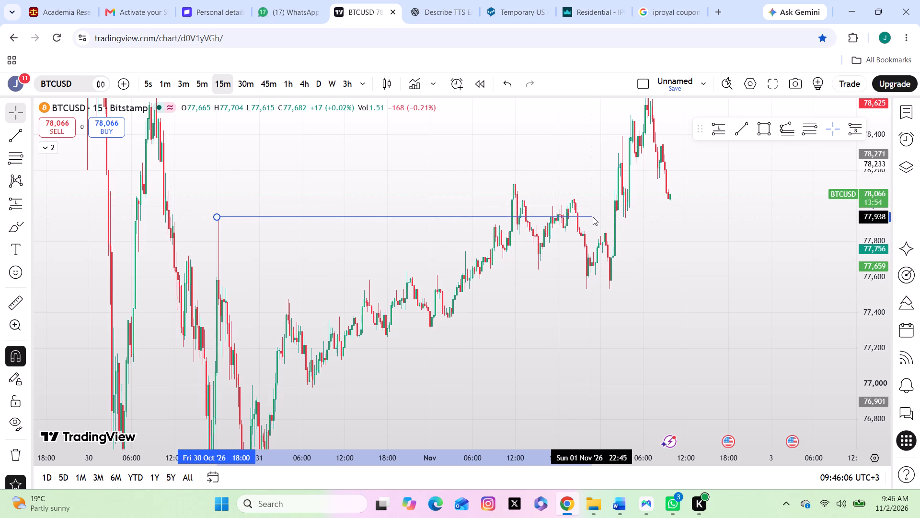
{"action": "left_click_drag", "start_coordinate": [593, 217], "coordinate": [594, 217]}
Reposition the trend line to span from the 30 October 18:15 wick to the 1 November 11:30 breakout at about 77,925.
{"action": "left_click_drag", "start_coordinate": [218, 218], "coordinate": [248, 216]}
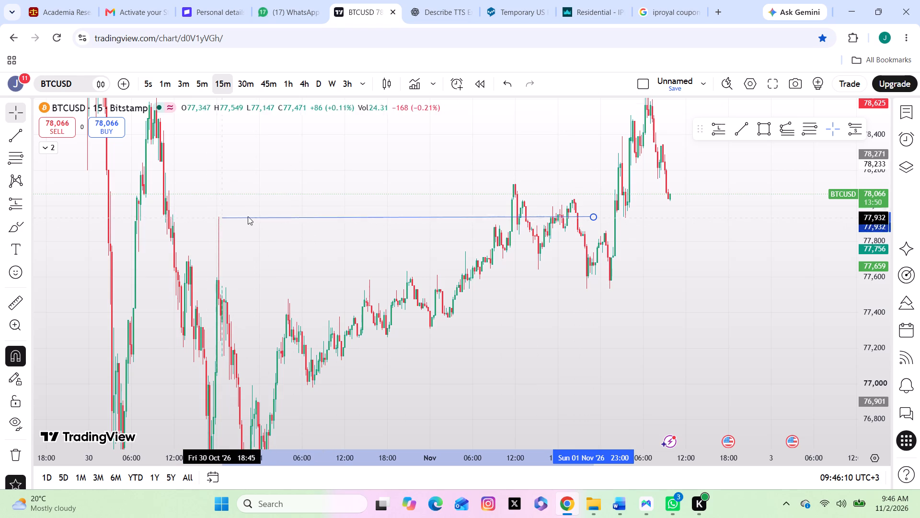
{"action": "left_click_drag", "start_coordinate": [248, 216], "coordinate": [309, 216]}
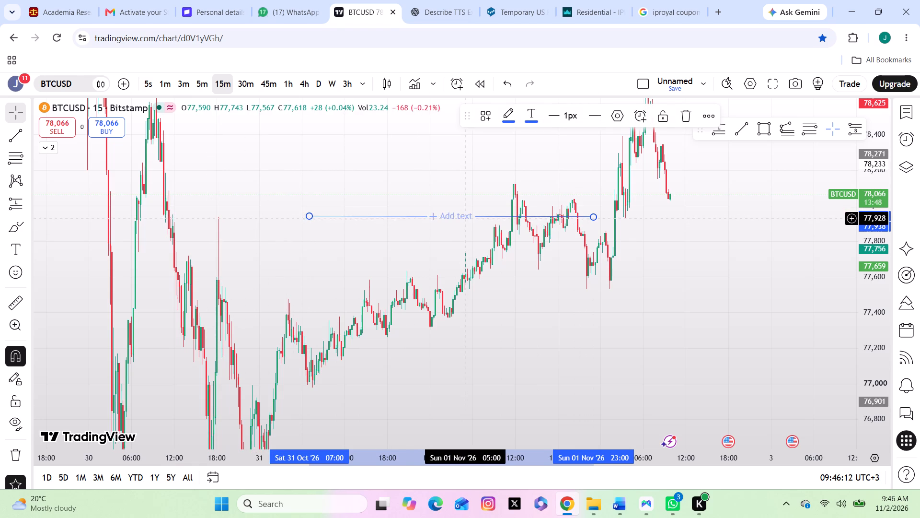
{"action": "left_click_drag", "start_coordinate": [466, 217], "coordinate": [379, 219]}
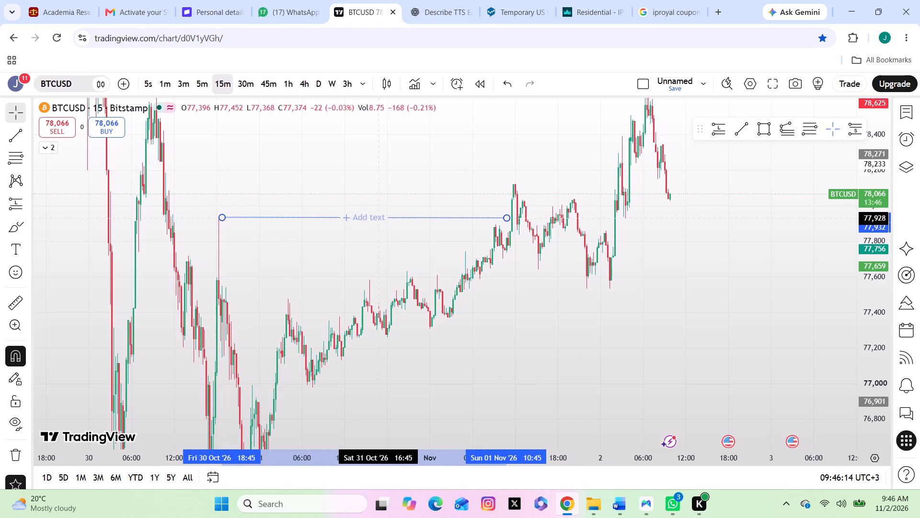
{"action": "left_click_drag", "start_coordinate": [379, 219], "coordinate": [378, 219]}
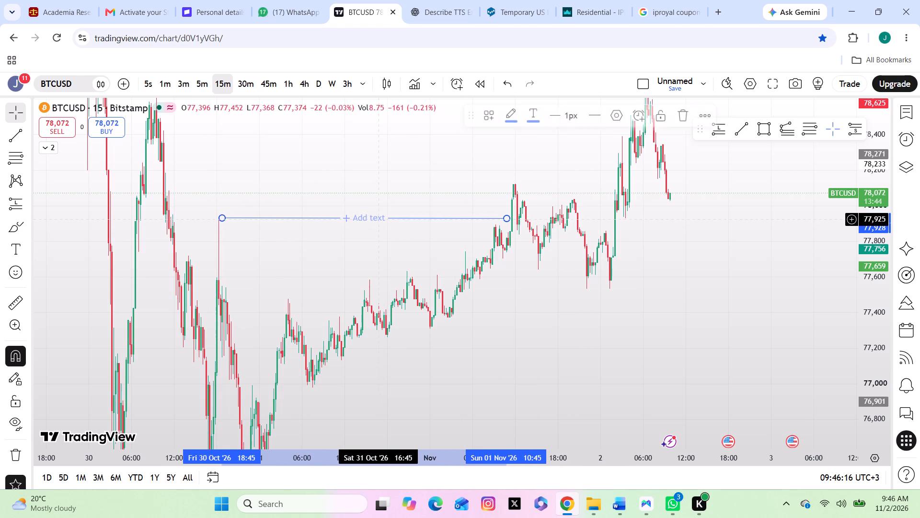
{"action": "left_click_drag", "start_coordinate": [222, 217], "coordinate": [218, 224]}
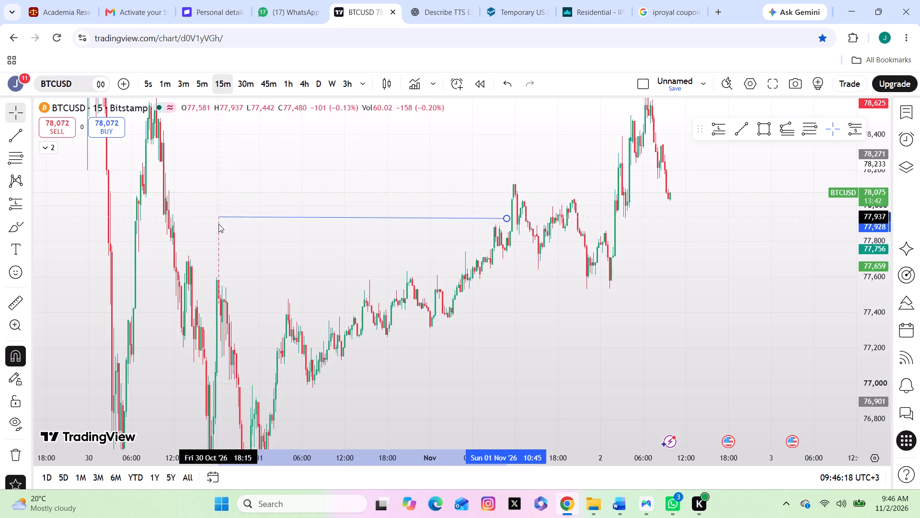
{"action": "left_click_drag", "start_coordinate": [218, 224], "coordinate": [208, 219]}
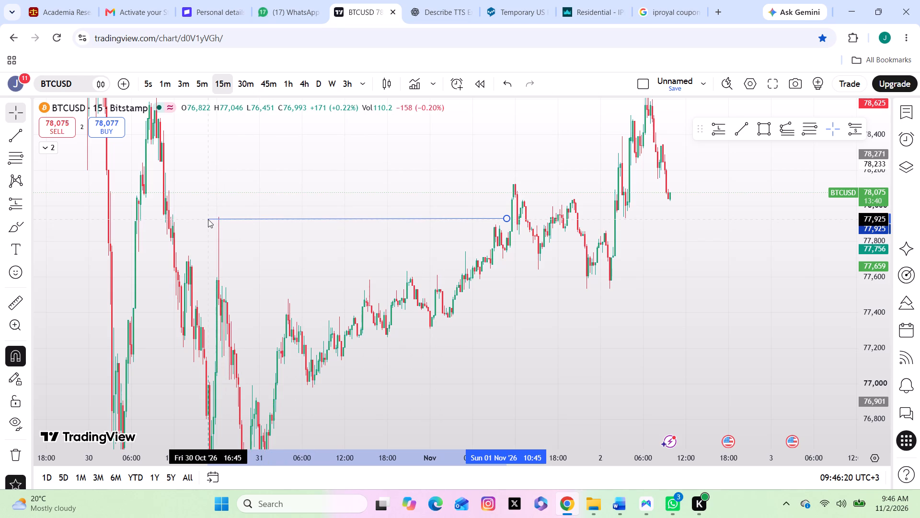
{"action": "left_click_drag", "start_coordinate": [208, 219], "coordinate": [214, 219]}
{"action": "left_click_drag", "start_coordinate": [288, 217], "coordinate": [294, 217]}
{"action": "left_click", "coordinate": [299, 233]}
{"action": "left_click", "coordinate": [351, 234]}
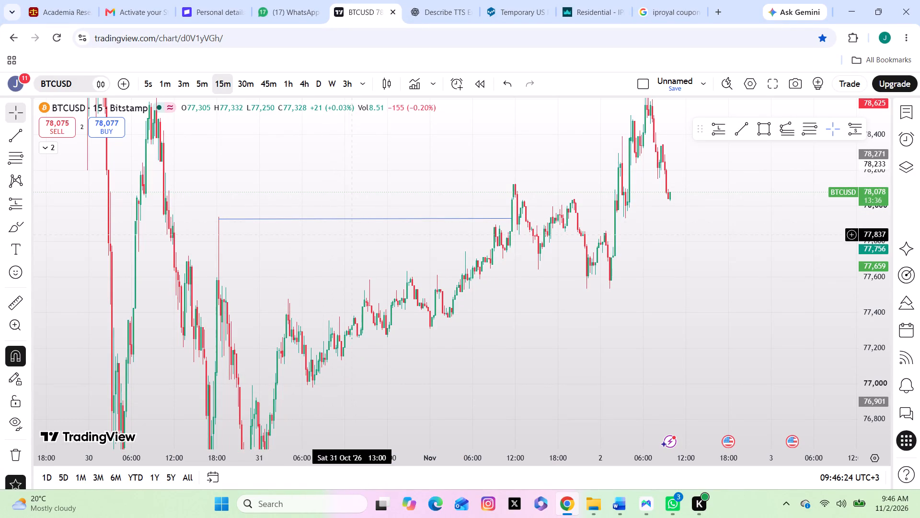
Label the trend line with the text BOS.
{"action": "left_click", "coordinate": [379, 215]}
{"action": "left_click_drag", "start_coordinate": [386, 196], "coordinate": [382, 215]}
{"action": "left_click", "coordinate": [373, 230]}
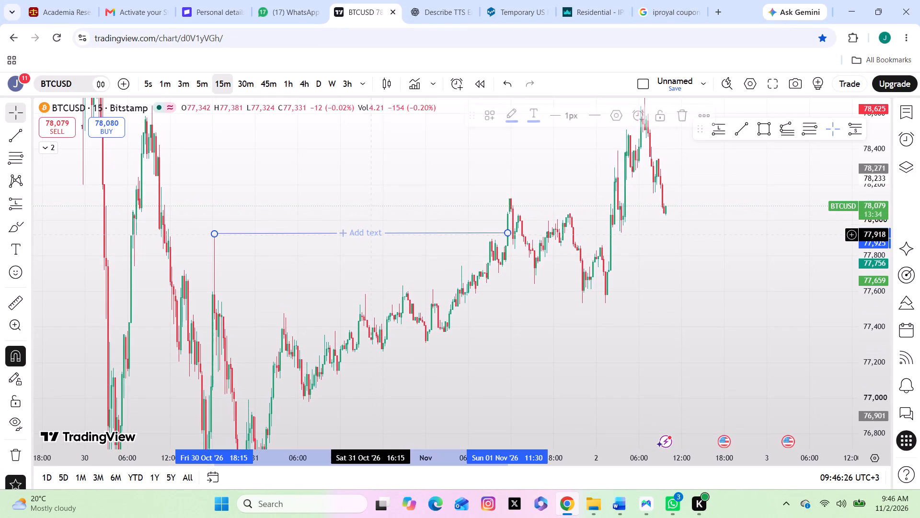
{"action": "left_click", "coordinate": [371, 235]}
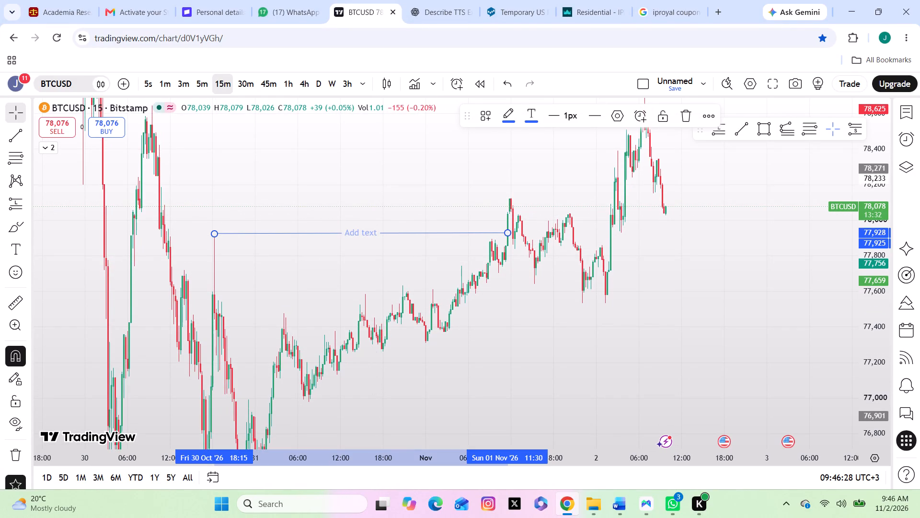
{"action": "type", "text": "BOS"}
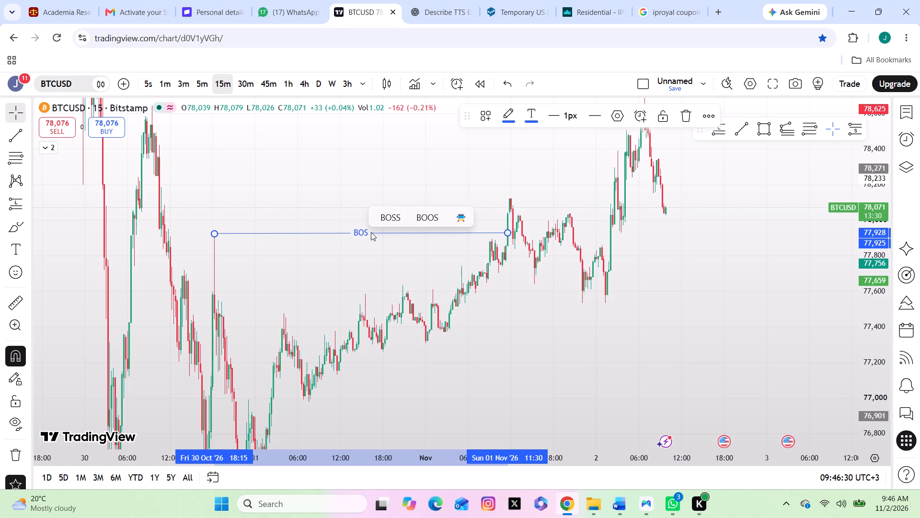
{"action": "left_click", "coordinate": [368, 207]}
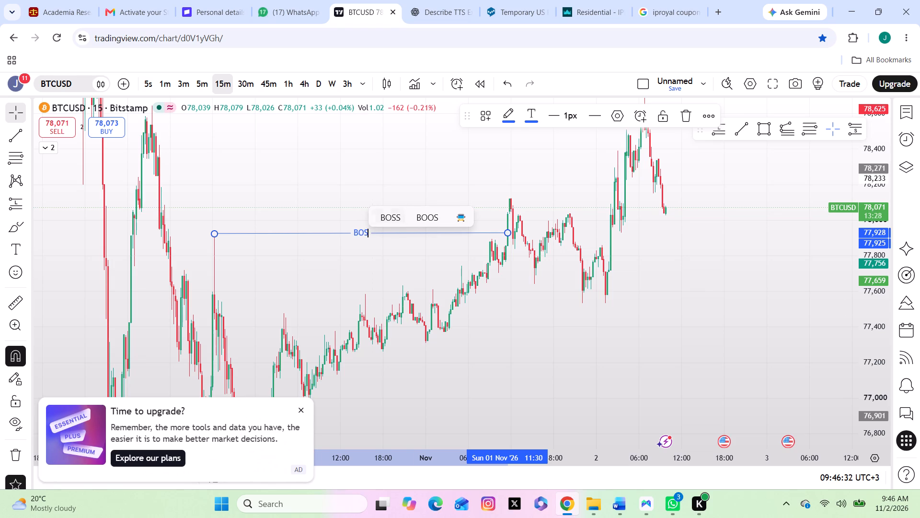
{"action": "left_click", "coordinate": [298, 407]}
Examine the 15-minute BTCUSD swings beyond the BOS line, including the 2 November high and the pullback from it.
{"action": "left_click_drag", "start_coordinate": [556, 385], "coordinate": [485, 375]}
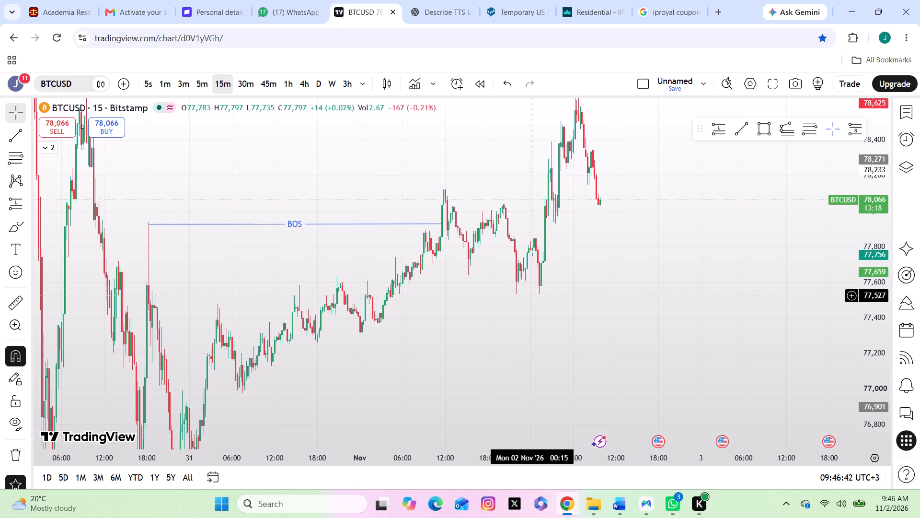
{"action": "left_click_drag", "start_coordinate": [587, 275], "coordinate": [552, 302]}
{"action": "left_click_drag", "start_coordinate": [589, 274], "coordinate": [587, 275]}
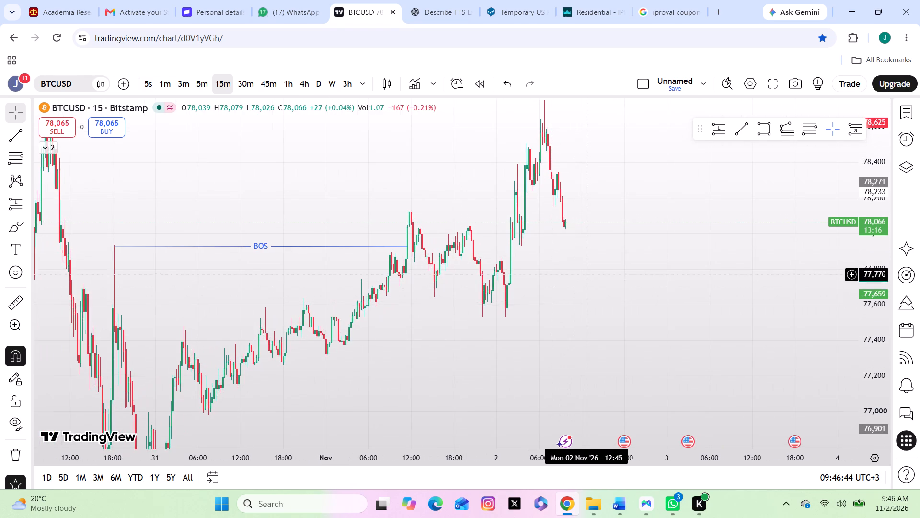
{"action": "left_click_drag", "start_coordinate": [587, 275], "coordinate": [539, 311]}
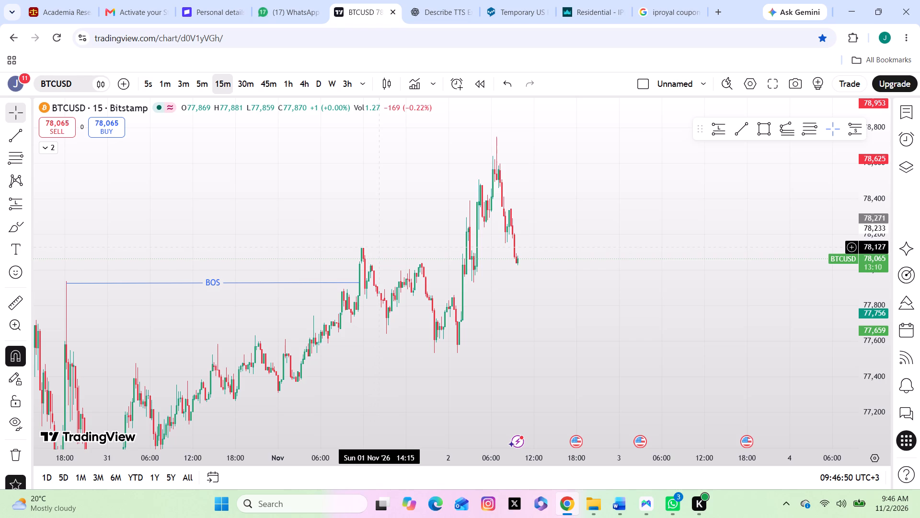
{"action": "left_click", "coordinate": [379, 247]}
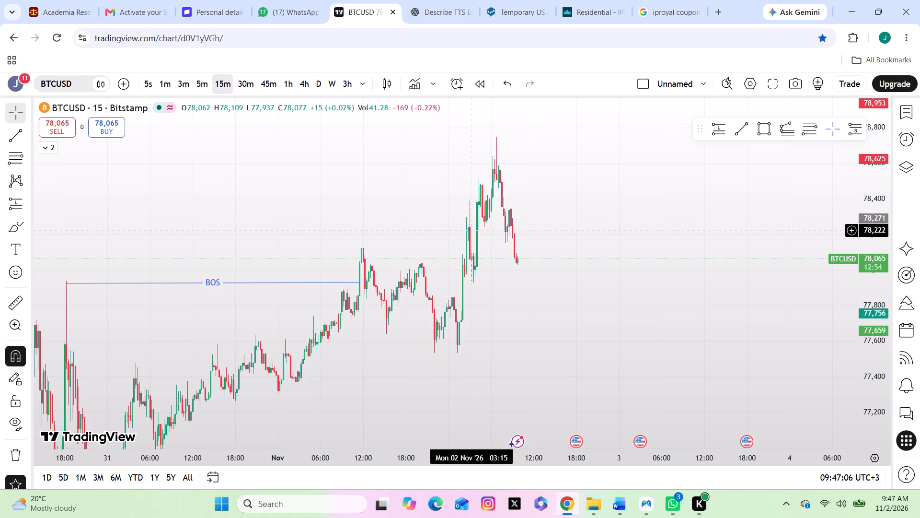
{"action": "left_click_drag", "start_coordinate": [488, 278], "coordinate": [488, 279]}
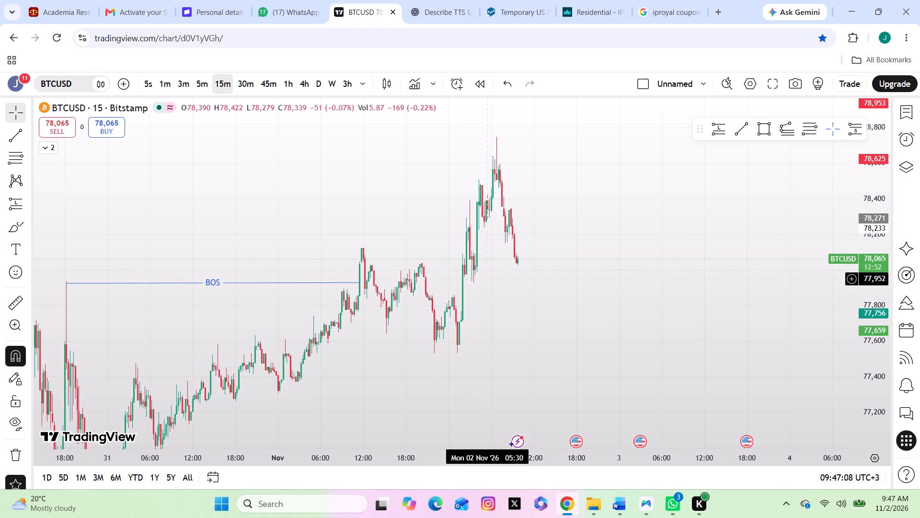
{"action": "left_click_drag", "start_coordinate": [488, 279], "coordinate": [522, 267]}
{"action": "left_click_drag", "start_coordinate": [525, 284], "coordinate": [547, 284]}
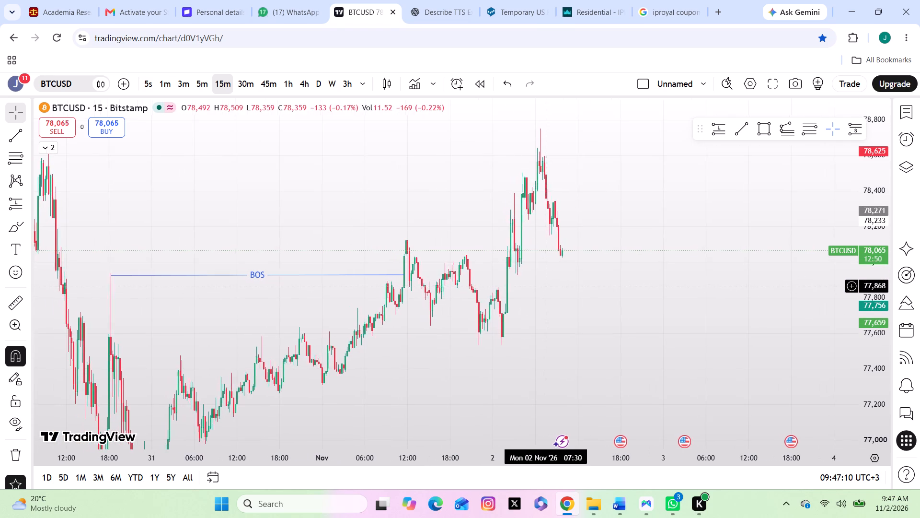
{"action": "left_click_drag", "start_coordinate": [547, 284], "coordinate": [549, 284]}
{"action": "left_click_drag", "start_coordinate": [548, 284], "coordinate": [553, 293]}
{"action": "left_click_drag", "start_coordinate": [552, 284], "coordinate": [572, 299]}
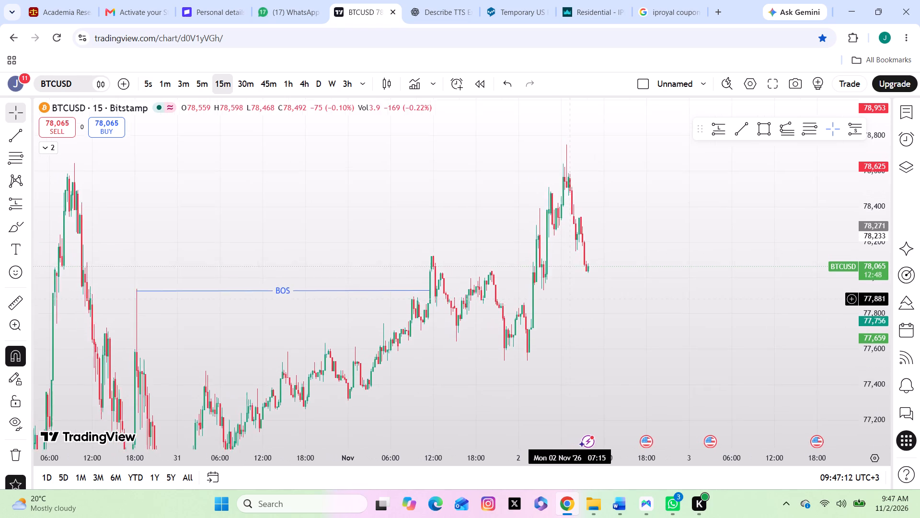
{"action": "left_click_drag", "start_coordinate": [572, 299], "coordinate": [579, 308]}
{"action": "left_click_drag", "start_coordinate": [594, 305], "coordinate": [594, 324]}
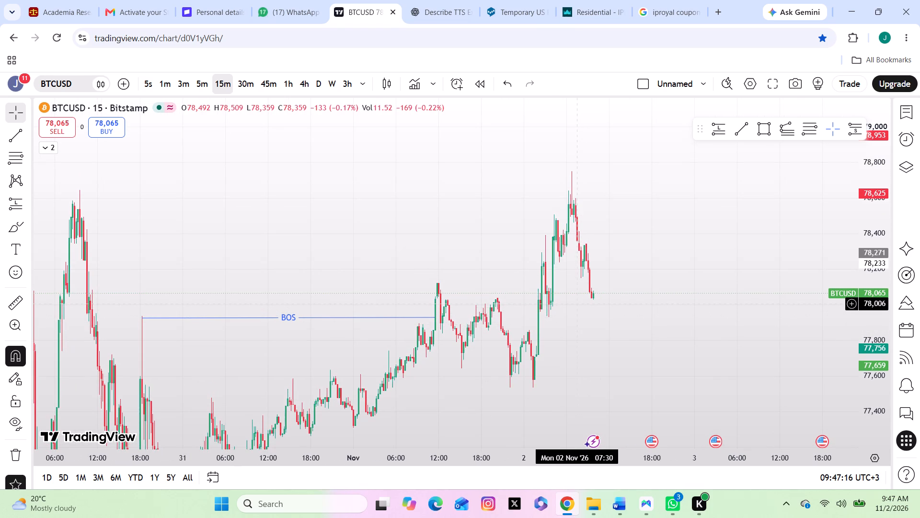
{"action": "left_click", "coordinate": [576, 308]}
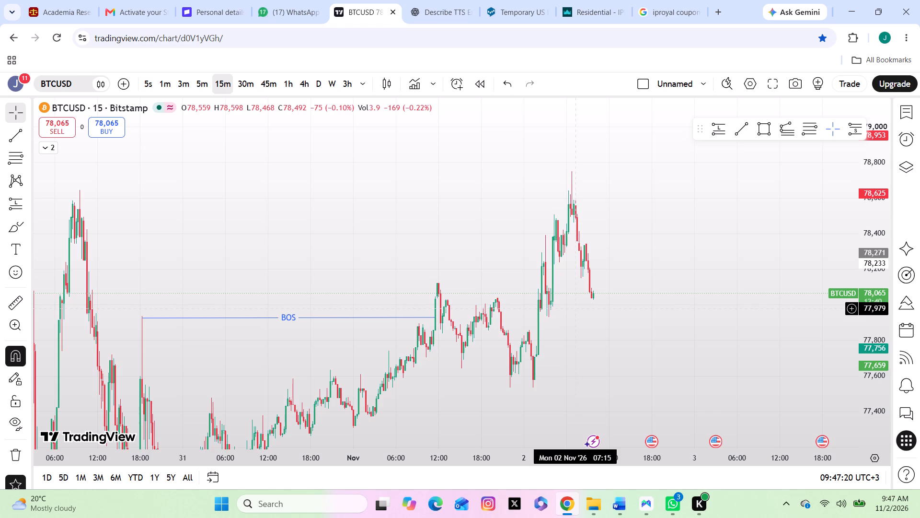
{"action": "left_click_drag", "start_coordinate": [568, 355], "coordinate": [573, 310]}
Examine the wider 15-minute BTCUSD structure from the 30–31 October lows up to the BOS line and 2 November.
{"action": "scroll", "coordinate": [664, 305], "scroll_direction": "down", "scroll_amount": 1}
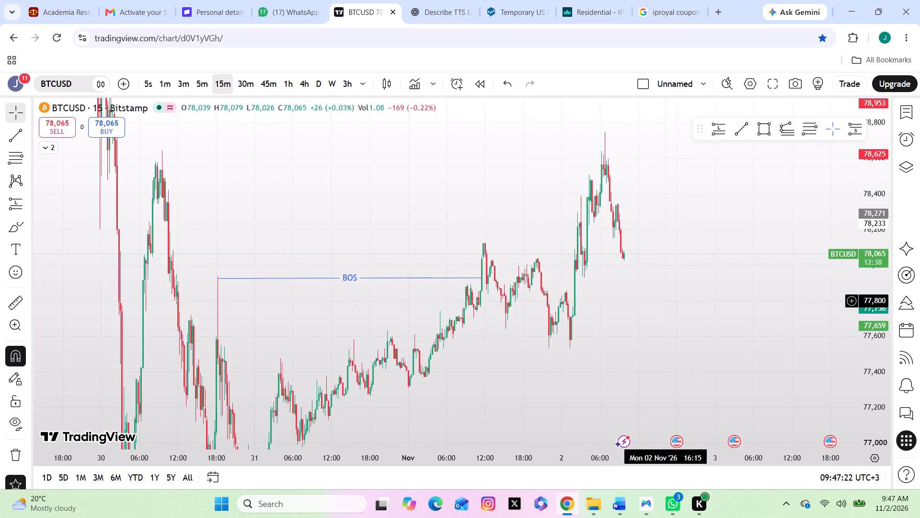
{"action": "left_click_drag", "start_coordinate": [667, 296], "coordinate": [619, 281]}
{"action": "left_click", "coordinate": [649, 236]}
{"action": "left_click_drag", "start_coordinate": [624, 311], "coordinate": [645, 214]}
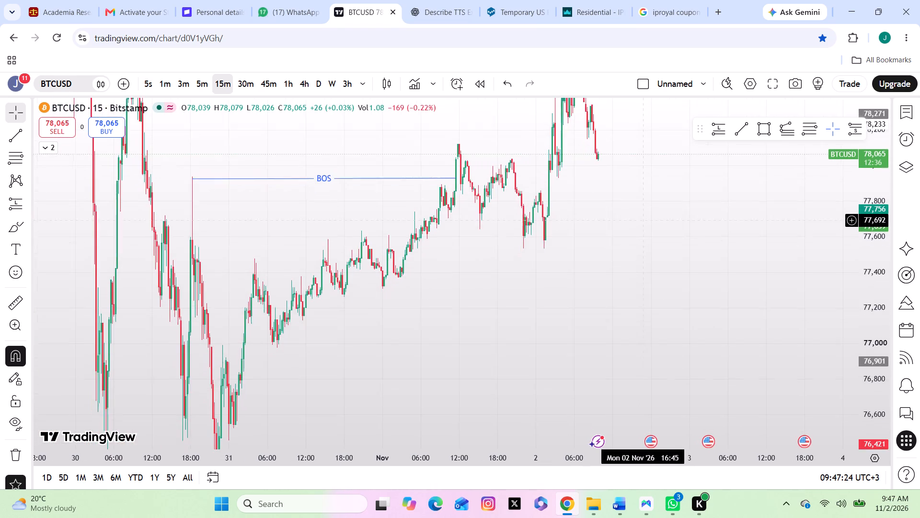
{"action": "left_click_drag", "start_coordinate": [645, 214], "coordinate": [646, 213]}
{"action": "left_click_drag", "start_coordinate": [602, 305], "coordinate": [669, 235]}
{"action": "left_click_drag", "start_coordinate": [593, 233], "coordinate": [556, 294]}
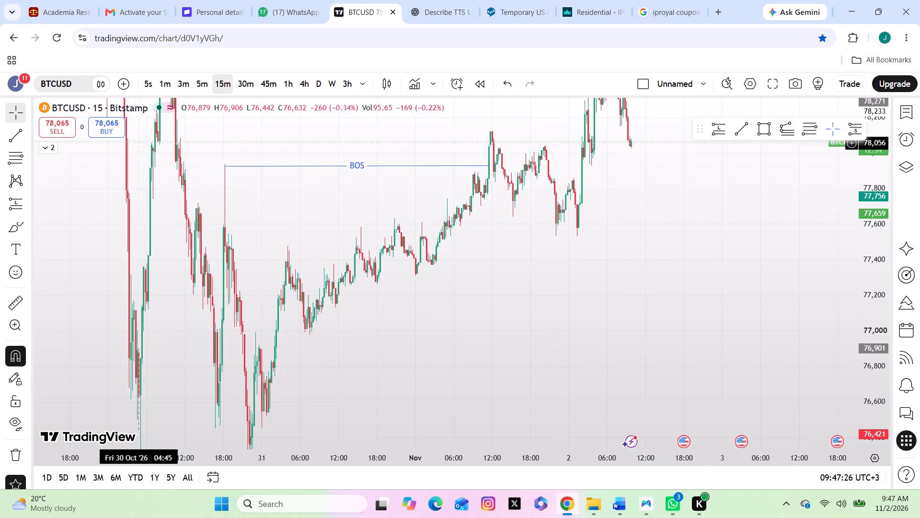
Switch BTCUSD to the 5-minute timeframe and examine the climb from the 31 October low to the BOS line.
{"action": "left_click", "coordinate": [206, 83]}
{"action": "scroll", "coordinate": [379, 232], "scroll_direction": "down", "scroll_amount": 4}
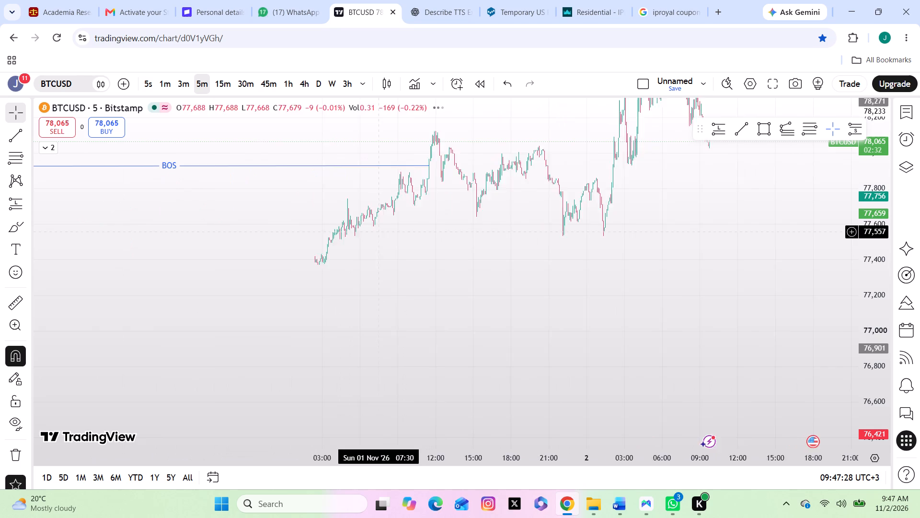
{"action": "scroll", "coordinate": [379, 232], "scroll_direction": "down", "scroll_amount": 6}
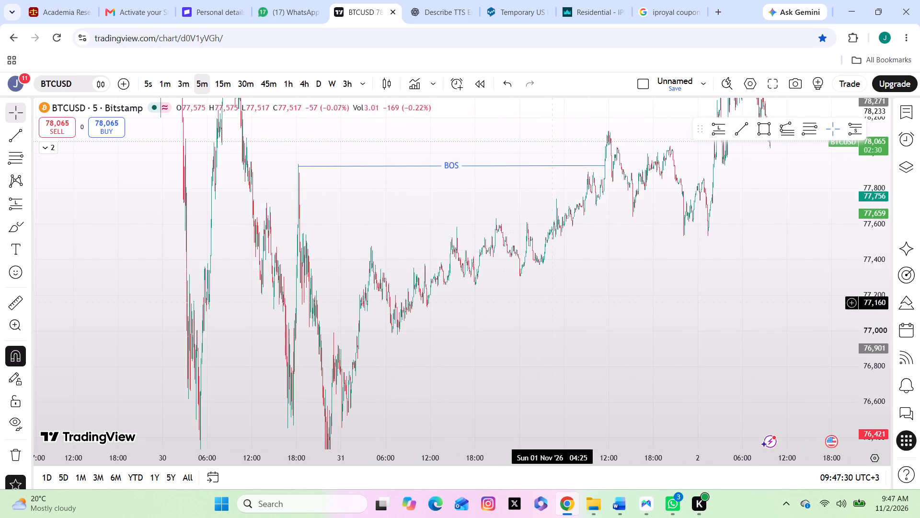
{"action": "left_click_drag", "start_coordinate": [603, 340], "coordinate": [612, 286]}
{"action": "left_click_drag", "start_coordinate": [540, 291], "coordinate": [552, 326]}
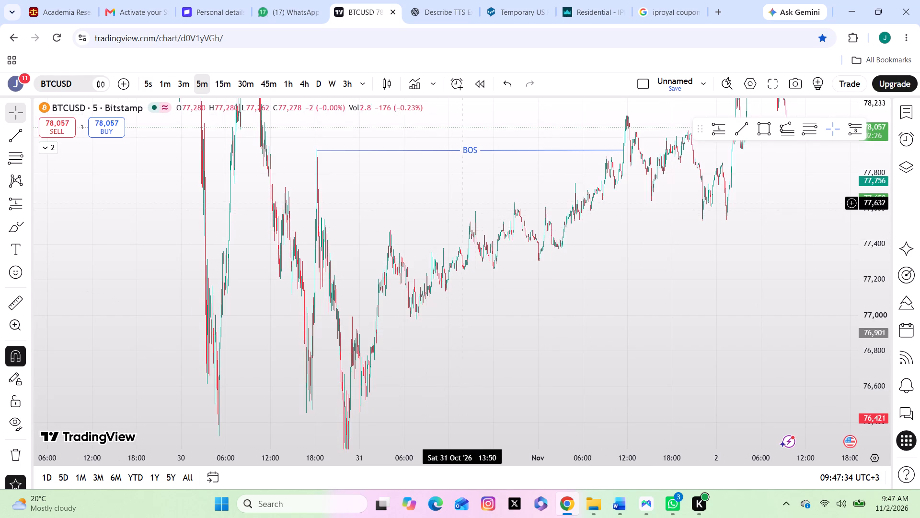
Examine the 5-minute BTCUSD swings from the end of the BOS line through the 2 November high and pullback.
{"action": "left_click_drag", "start_coordinate": [662, 224], "coordinate": [510, 322]}
{"action": "left_click_drag", "start_coordinate": [646, 252], "coordinate": [622, 259]}
{"action": "left_click_drag", "start_coordinate": [620, 255], "coordinate": [587, 264]}
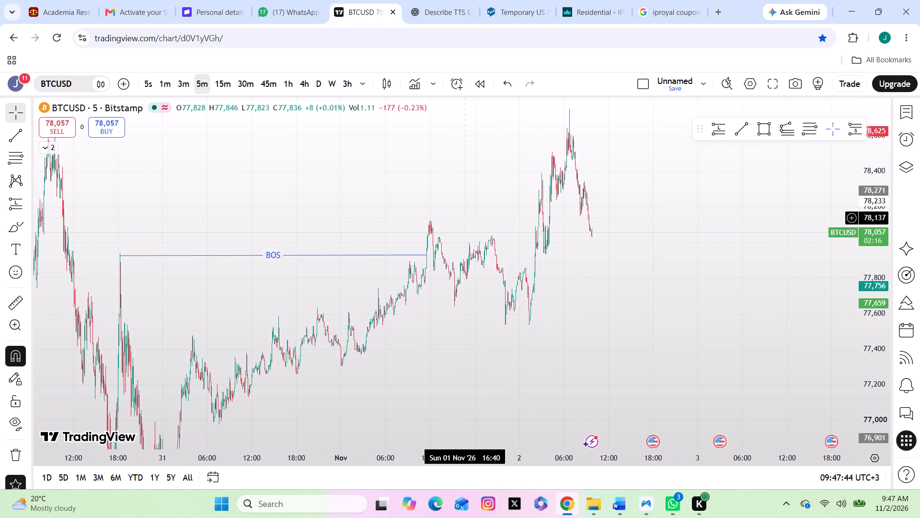
{"action": "scroll", "coordinate": [470, 213], "scroll_direction": "up", "scroll_amount": 4}
{"action": "scroll", "coordinate": [434, 243], "scroll_direction": "up", "scroll_amount": 2}
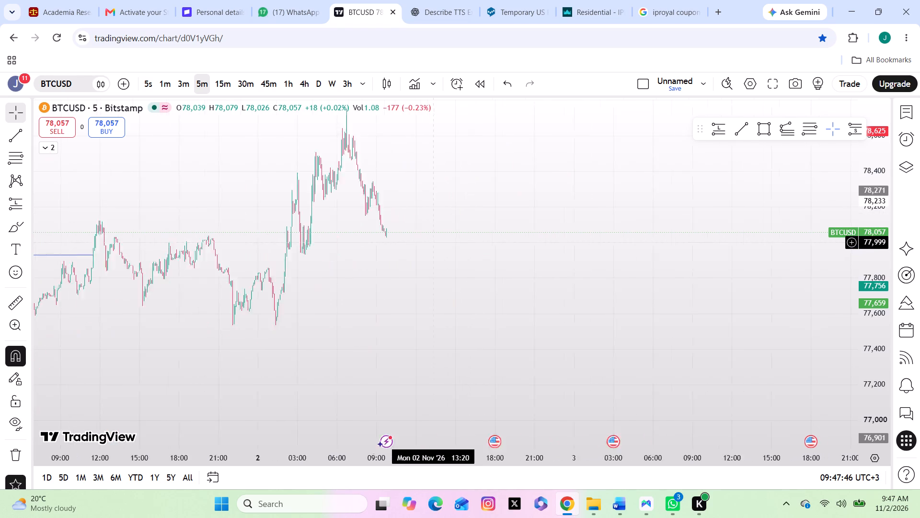
{"action": "scroll", "coordinate": [434, 243], "scroll_direction": "up", "scroll_amount": 1}
{"action": "left_click_drag", "start_coordinate": [316, 250], "coordinate": [617, 257]}
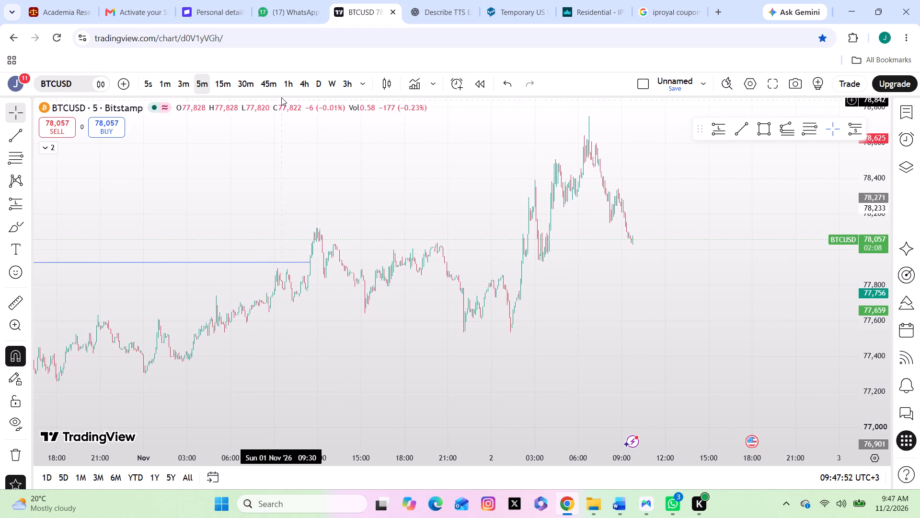
Switch BTCUSD to the 45-minute timeframe and examine the structure around the BOS line and the 2 November high.
{"action": "left_click", "coordinate": [276, 84]}
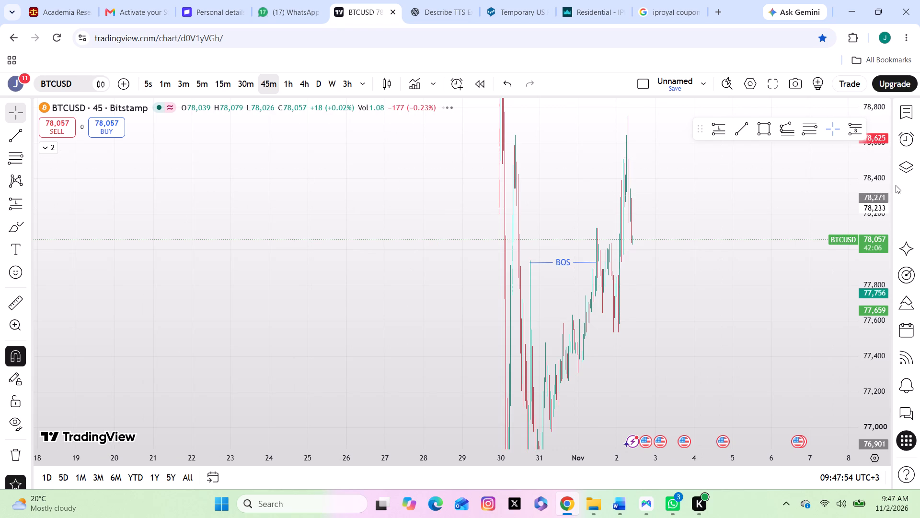
{"action": "scroll", "coordinate": [884, 228], "scroll_direction": "down", "scroll_amount": 20}
{"action": "scroll", "coordinate": [884, 228], "scroll_direction": "down", "scroll_amount": 5}
{"action": "scroll", "coordinate": [693, 246], "scroll_direction": "up", "scroll_amount": 4}
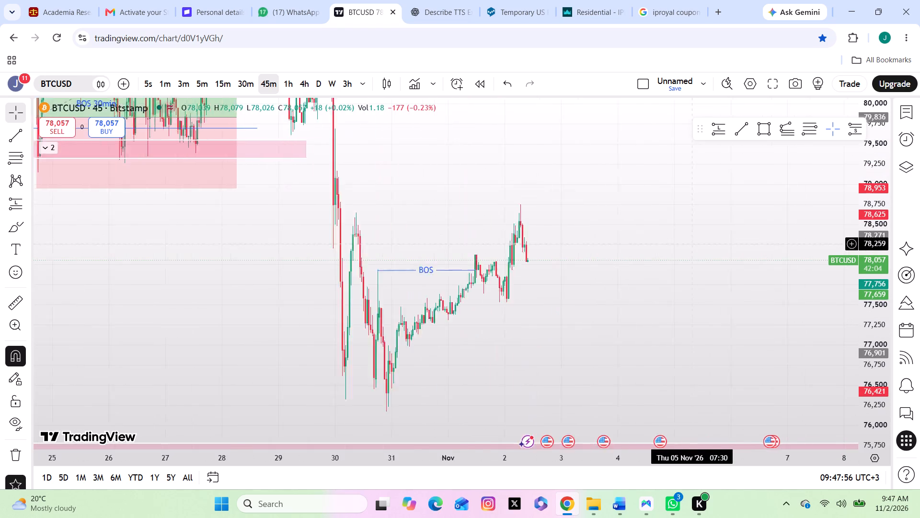
{"action": "scroll", "coordinate": [693, 241], "scroll_direction": "up", "scroll_amount": 3}
{"action": "scroll", "coordinate": [567, 240], "scroll_direction": "up", "scroll_amount": 2}
{"action": "left_click_drag", "start_coordinate": [474, 247], "coordinate": [672, 229]}
{"action": "left_click", "coordinate": [672, 229]}
{"action": "left_click_drag", "start_coordinate": [672, 229], "coordinate": [672, 234]}
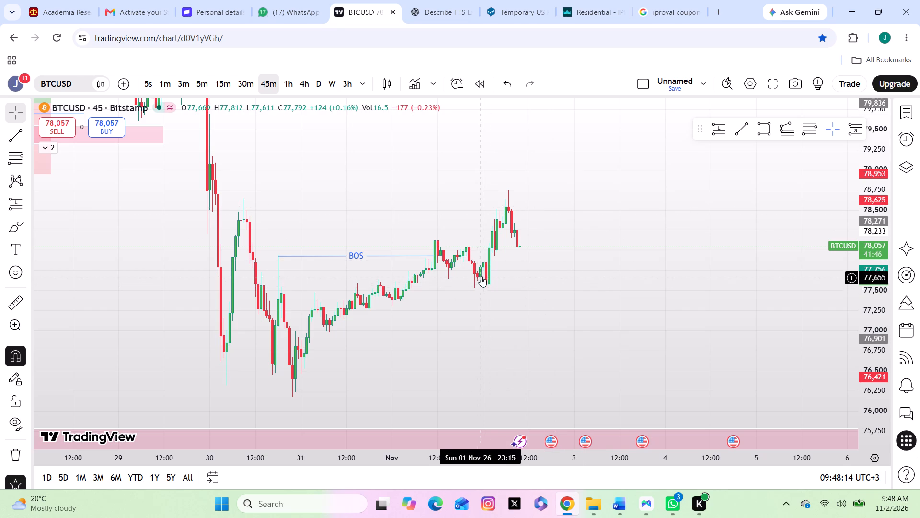
Examine the 45-minute BTCUSD rally from the 31 October low through the BOS line to the 2 November high.
{"action": "scroll", "coordinate": [576, 202], "scroll_direction": "down", "scroll_amount": 1}
{"action": "left_click_drag", "start_coordinate": [519, 206], "coordinate": [435, 202]}
{"action": "left_click_drag", "start_coordinate": [474, 282], "coordinate": [491, 247]}
{"action": "left_click_drag", "start_coordinate": [511, 220], "coordinate": [498, 247]}
{"action": "left_click_drag", "start_coordinate": [506, 217], "coordinate": [507, 241]}
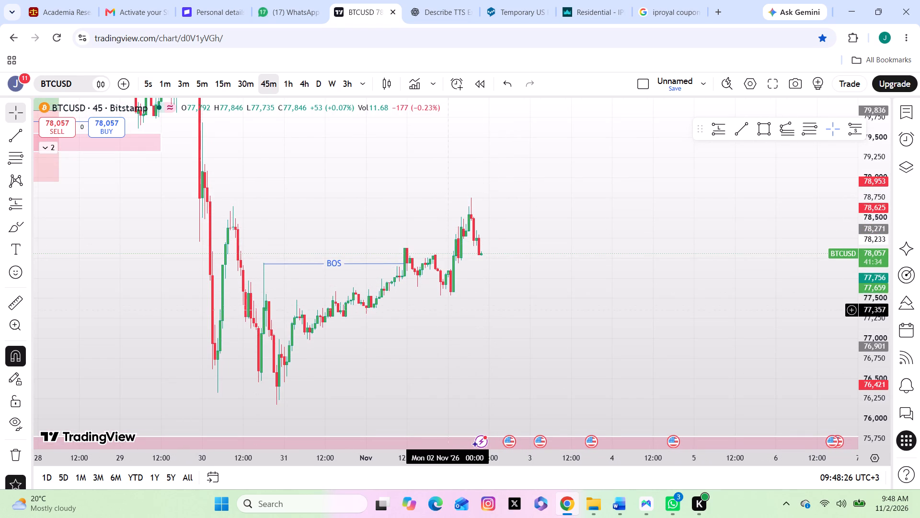
{"action": "left_click_drag", "start_coordinate": [379, 210], "coordinate": [468, 184]}
{"action": "left_click_drag", "start_coordinate": [467, 191], "coordinate": [435, 193]}
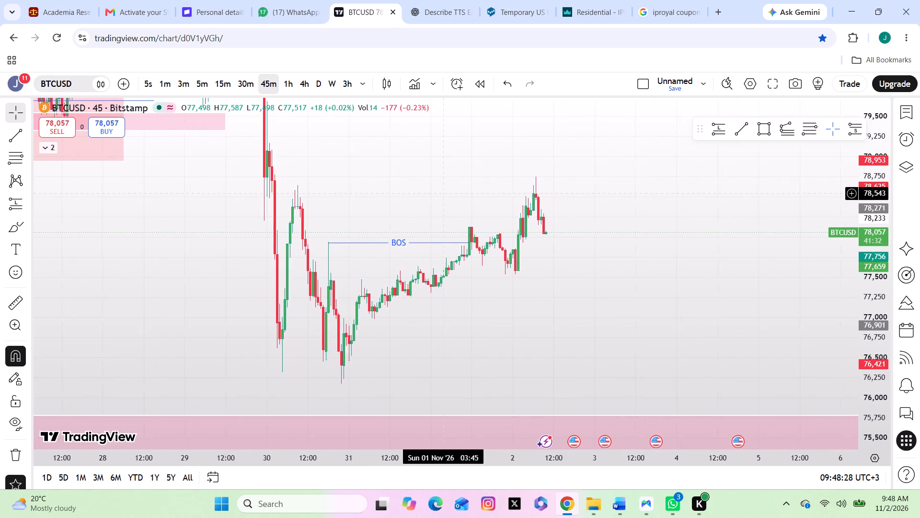
{"action": "left_click_drag", "start_coordinate": [435, 193], "coordinate": [414, 193]}
{"action": "scroll", "coordinate": [415, 194], "scroll_direction": "down", "scroll_amount": 1}
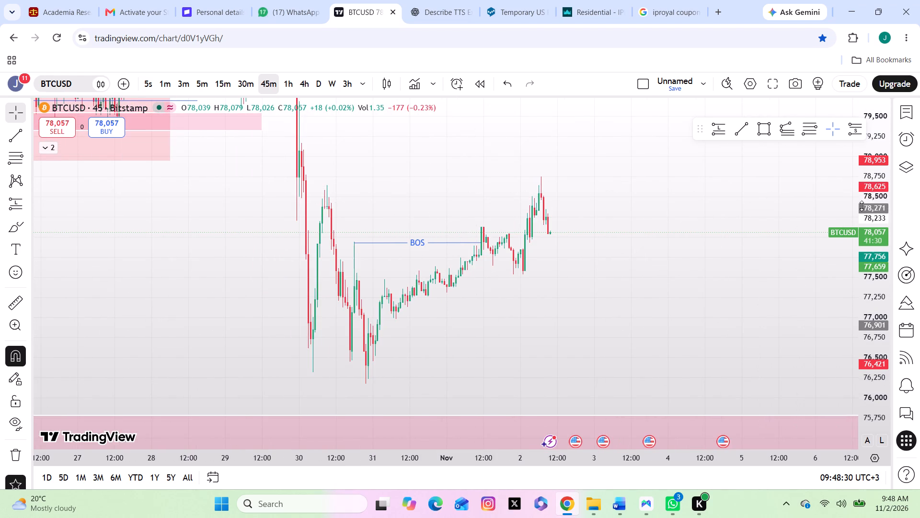
Examine the wider 45-minute BTCUSD structure, comparing the latest swings with the older zones above and the pink zone below.
{"action": "scroll", "coordinate": [870, 203], "scroll_direction": "down", "scroll_amount": 16}
{"action": "scroll", "coordinate": [606, 211], "scroll_direction": "down", "scroll_amount": 4}
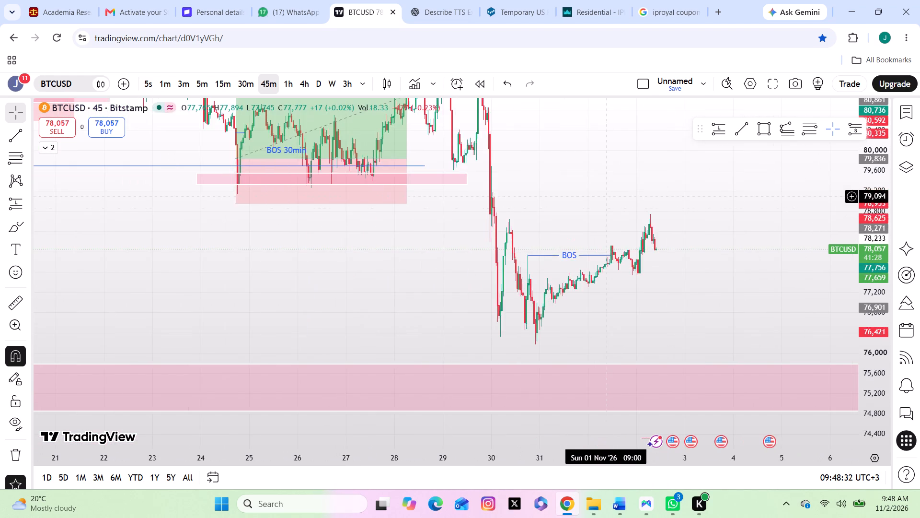
{"action": "left_click_drag", "start_coordinate": [606, 193], "coordinate": [557, 187]}
{"action": "left_click_drag", "start_coordinate": [702, 209], "coordinate": [619, 227]}
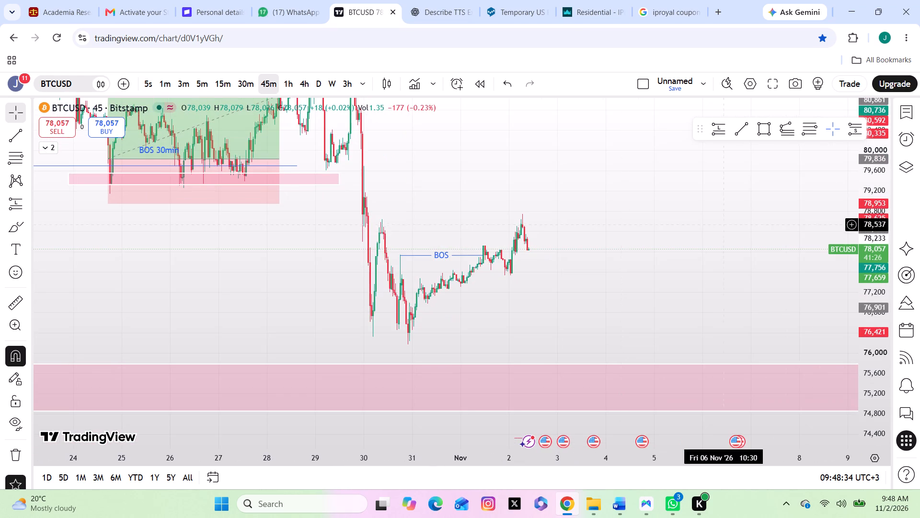
{"action": "scroll", "coordinate": [882, 254], "scroll_direction": "up", "scroll_amount": 9}
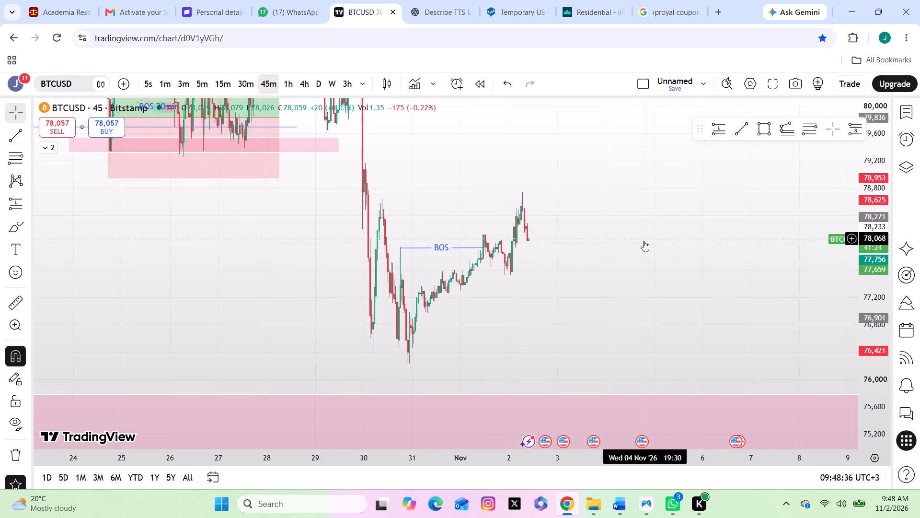
{"action": "scroll", "coordinate": [644, 241], "scroll_direction": "up", "scroll_amount": 3}
{"action": "left_click_drag", "start_coordinate": [453, 233], "coordinate": [589, 233]}
{"action": "scroll", "coordinate": [585, 235], "scroll_direction": "up", "scroll_amount": 3}
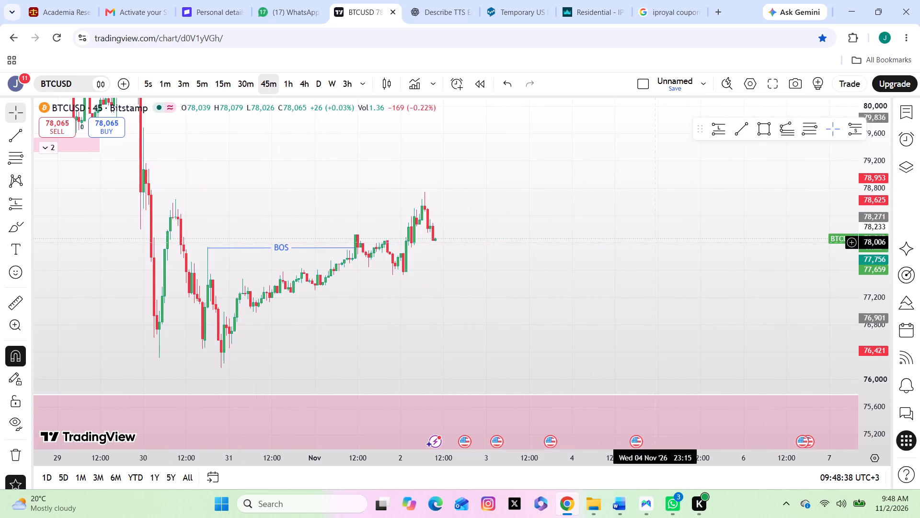
{"action": "left_click", "coordinate": [681, 244]}
{"action": "left_click_drag", "start_coordinate": [509, 235], "coordinate": [532, 232]}
{"action": "left_click_drag", "start_coordinate": [530, 217], "coordinate": [576, 241]}
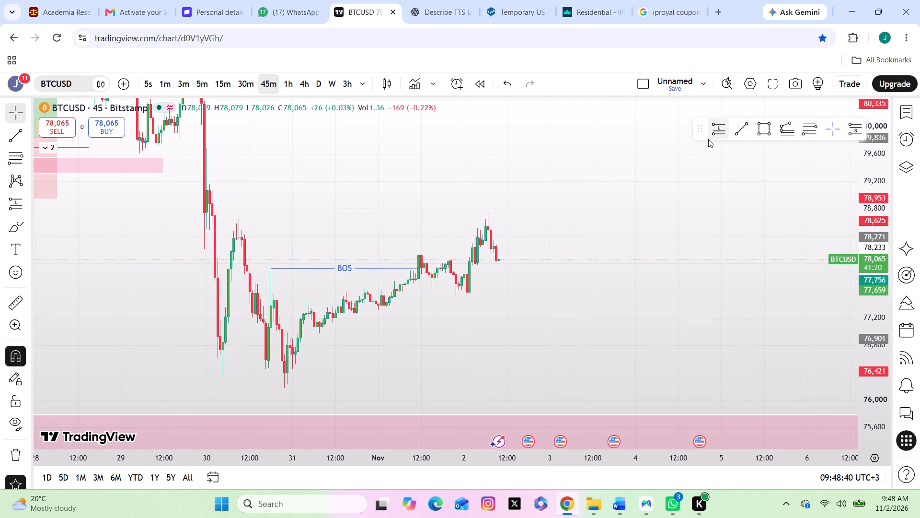
Place a short position near the 2 November high, starting 2 November 06:00 with its entry at about 78,594.
{"action": "left_click", "coordinate": [857, 134]}
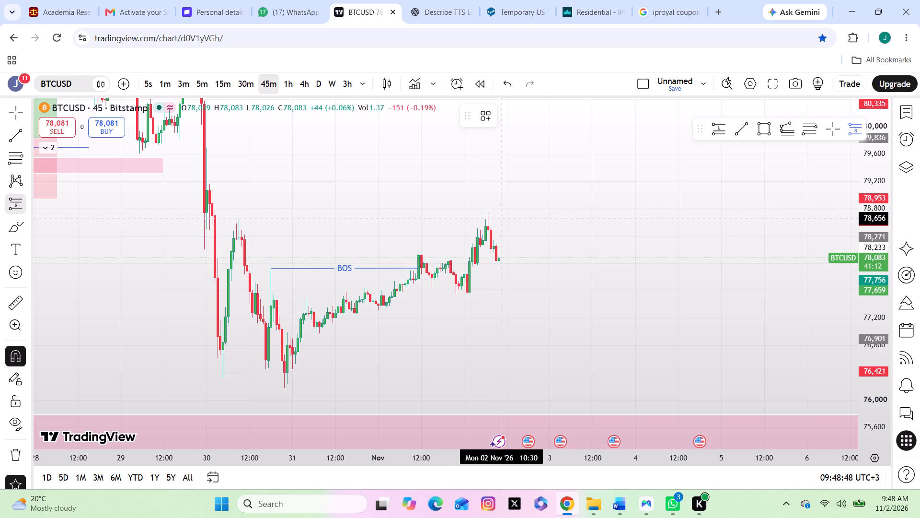
{"action": "left_click", "coordinate": [502, 220]}
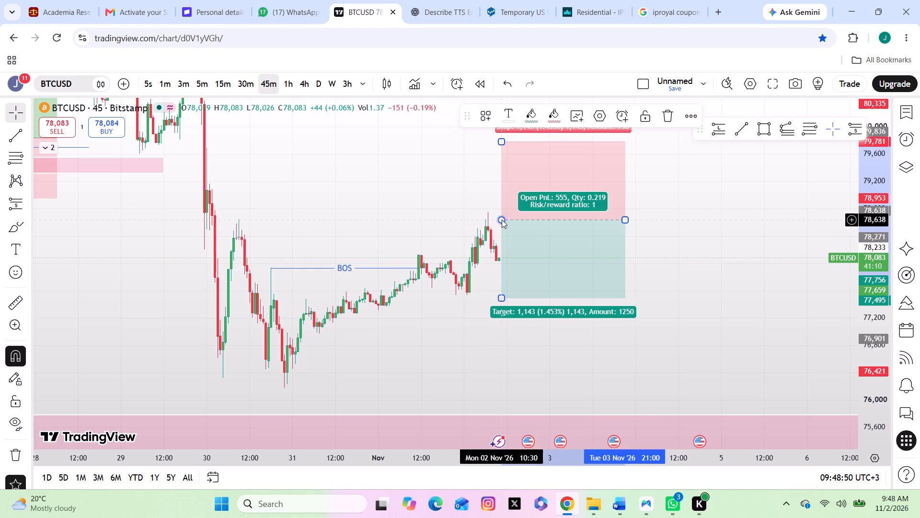
{"action": "left_click_drag", "start_coordinate": [528, 177], "coordinate": [514, 179]}
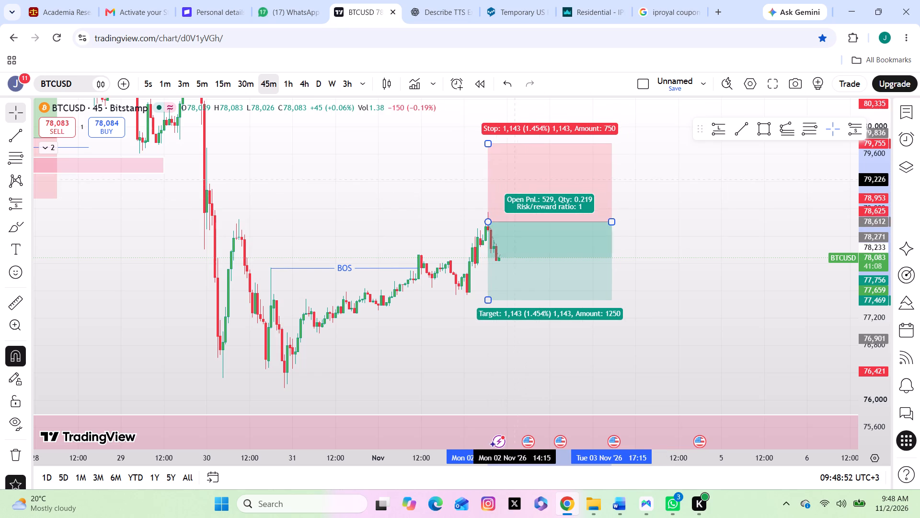
{"action": "left_click_drag", "start_coordinate": [514, 179], "coordinate": [512, 181]}
Set the short position's stop level above the 2 November high at about 79,059.
{"action": "left_click_drag", "start_coordinate": [487, 146], "coordinate": [475, 151]}
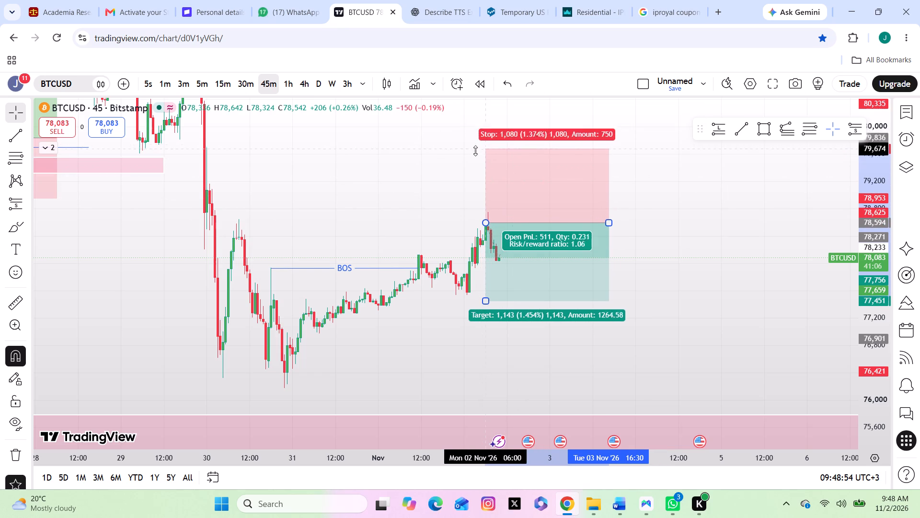
{"action": "left_click_drag", "start_coordinate": [475, 151], "coordinate": [458, 211]}
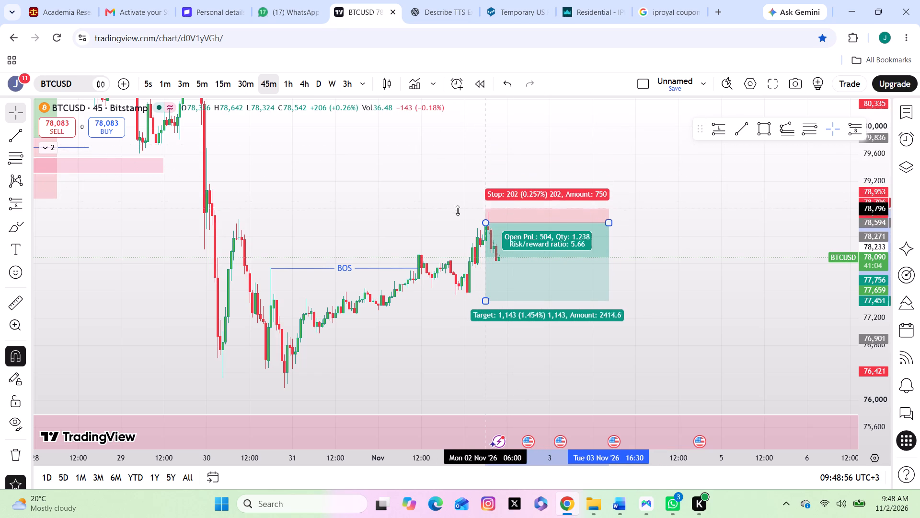
{"action": "left_click_drag", "start_coordinate": [458, 211], "coordinate": [458, 218]}
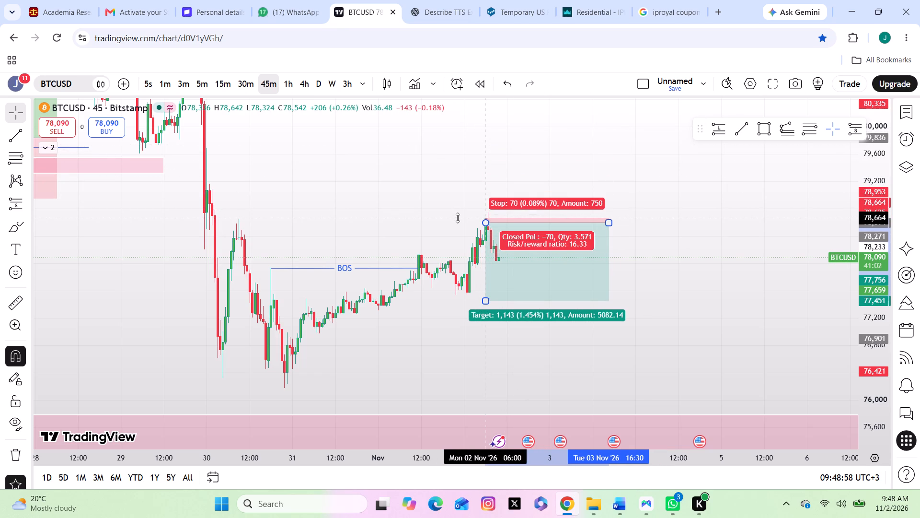
{"action": "left_click_drag", "start_coordinate": [458, 218], "coordinate": [458, 196]}
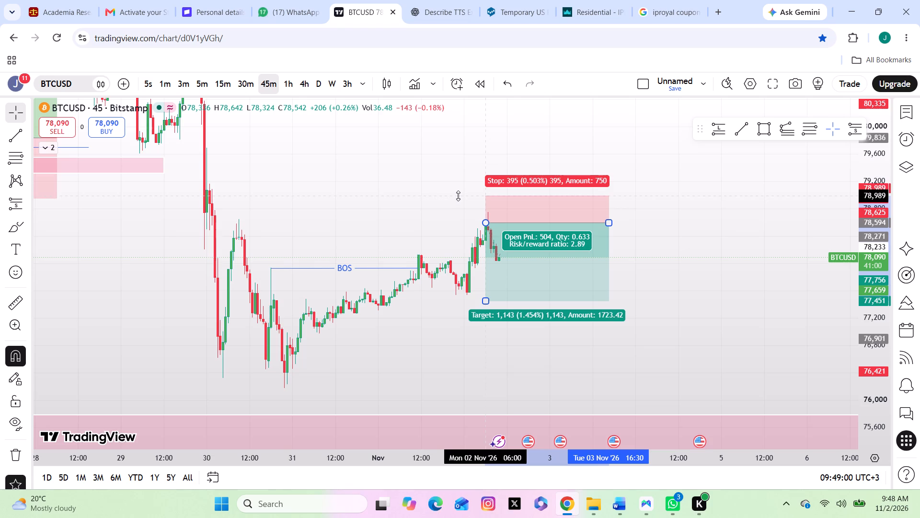
{"action": "left_click_drag", "start_coordinate": [458, 196], "coordinate": [459, 191]}
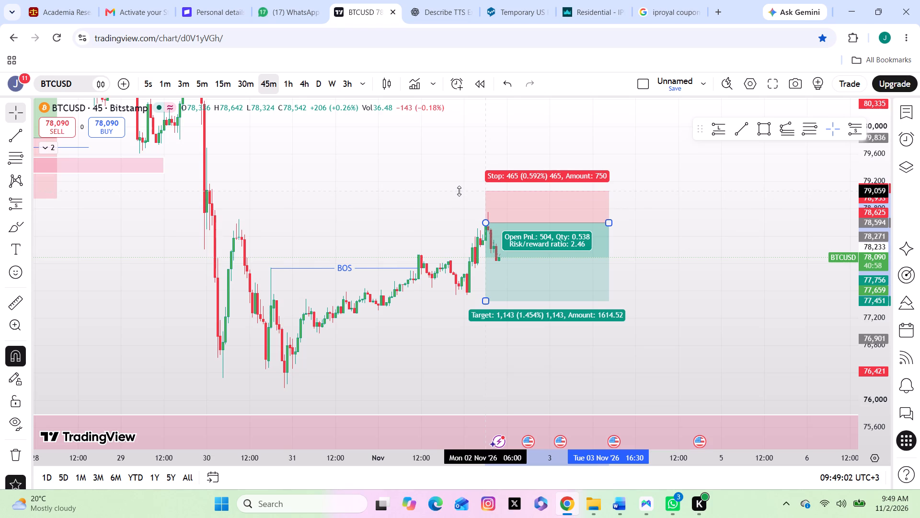
{"action": "left_click_drag", "start_coordinate": [459, 191], "coordinate": [463, 191]}
{"action": "left_click", "coordinate": [440, 197]}
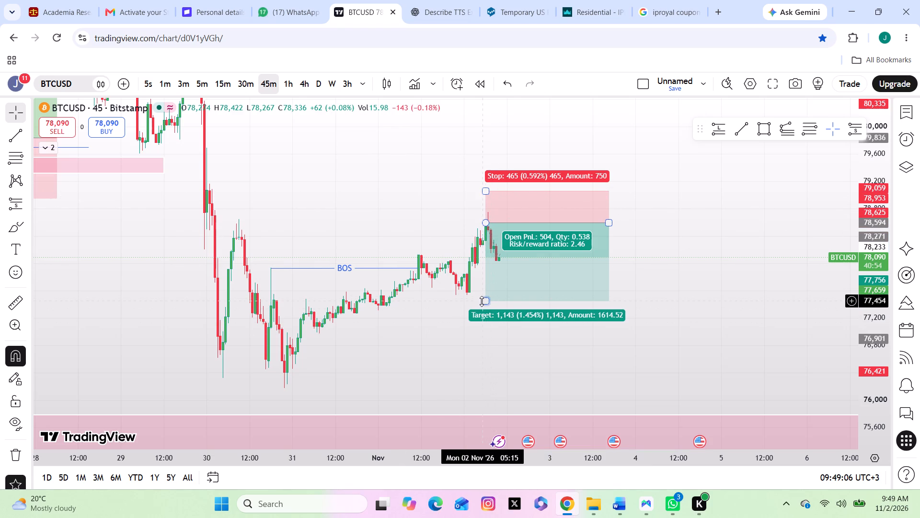
Extend the short position's target down near the 31 October low, at about 76,374.
{"action": "left_click_drag", "start_coordinate": [485, 300], "coordinate": [472, 392]}
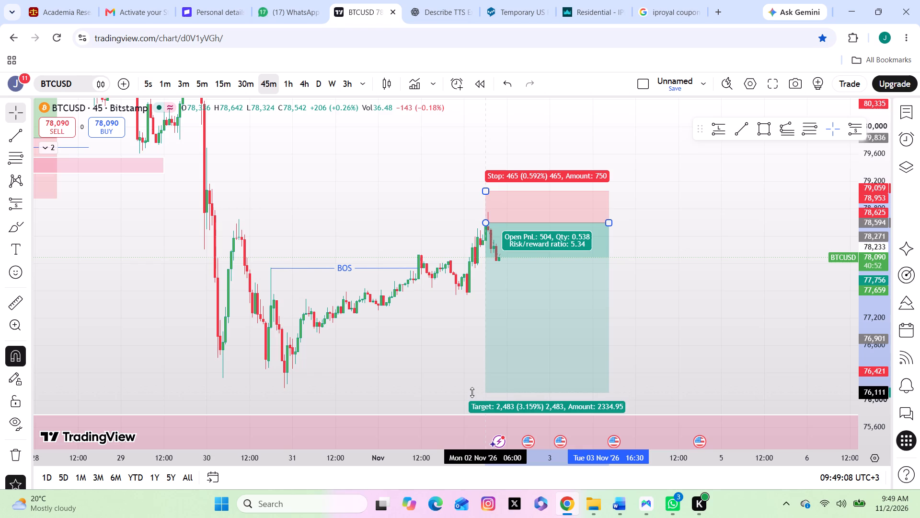
{"action": "left_click_drag", "start_coordinate": [472, 392], "coordinate": [473, 374]}
{"action": "left_click", "coordinate": [680, 326]}
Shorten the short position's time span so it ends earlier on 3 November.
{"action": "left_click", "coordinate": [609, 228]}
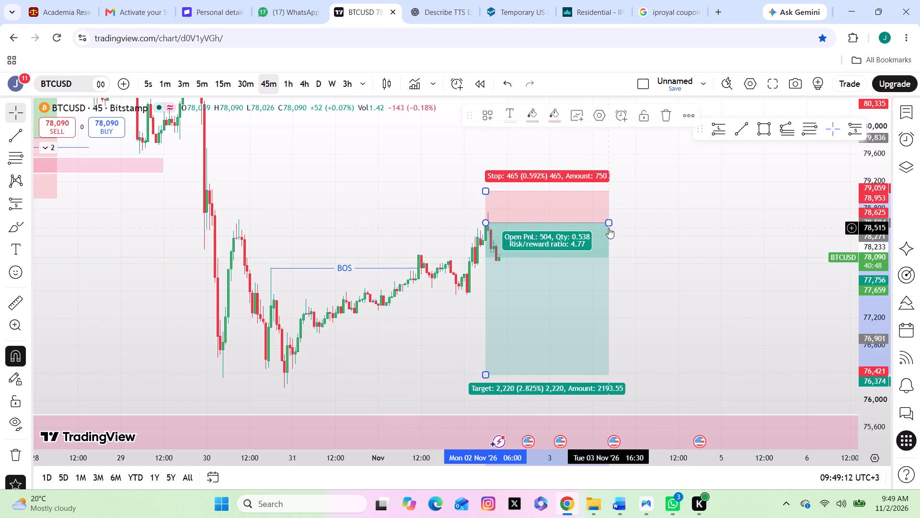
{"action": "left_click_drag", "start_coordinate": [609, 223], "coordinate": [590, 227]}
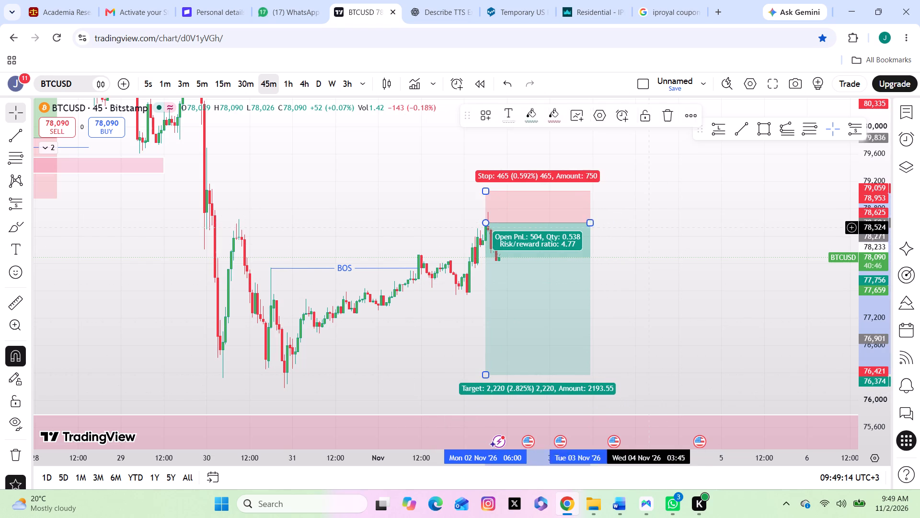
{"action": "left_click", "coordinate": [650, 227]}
Examine the short position against the BOS line, the 30 October drop and the older zones from 24 to 29 October.
{"action": "left_click_drag", "start_coordinate": [641, 245], "coordinate": [657, 193]}
{"action": "left_click_drag", "start_coordinate": [657, 194], "coordinate": [687, 235]}
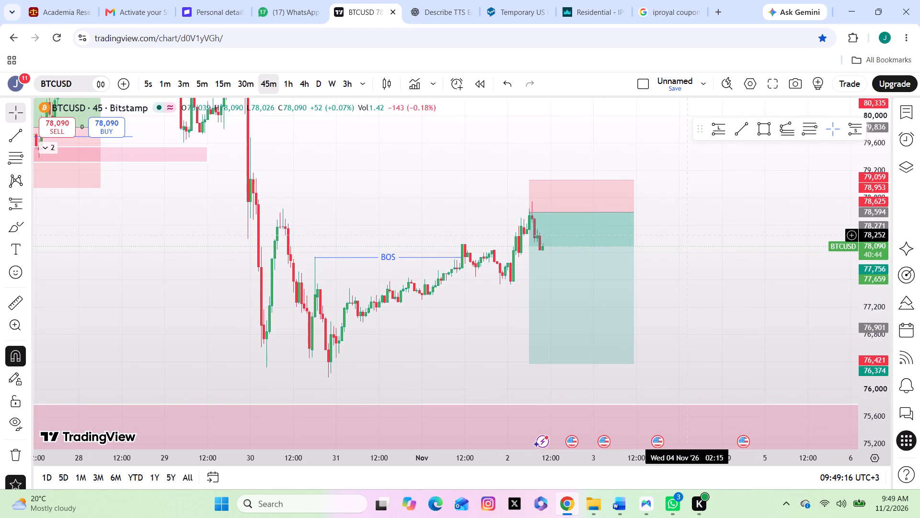
{"action": "left_click_drag", "start_coordinate": [688, 233], "coordinate": [695, 232]}
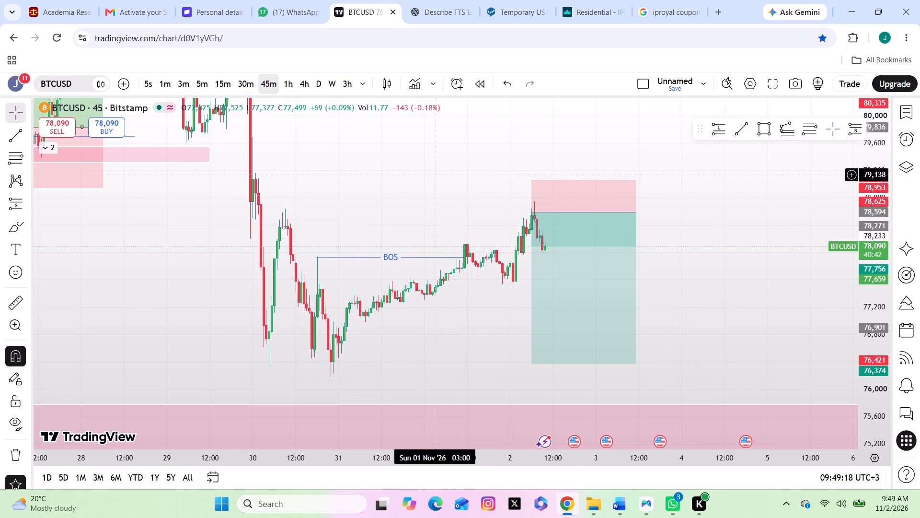
{"action": "left_click", "coordinate": [436, 175]}
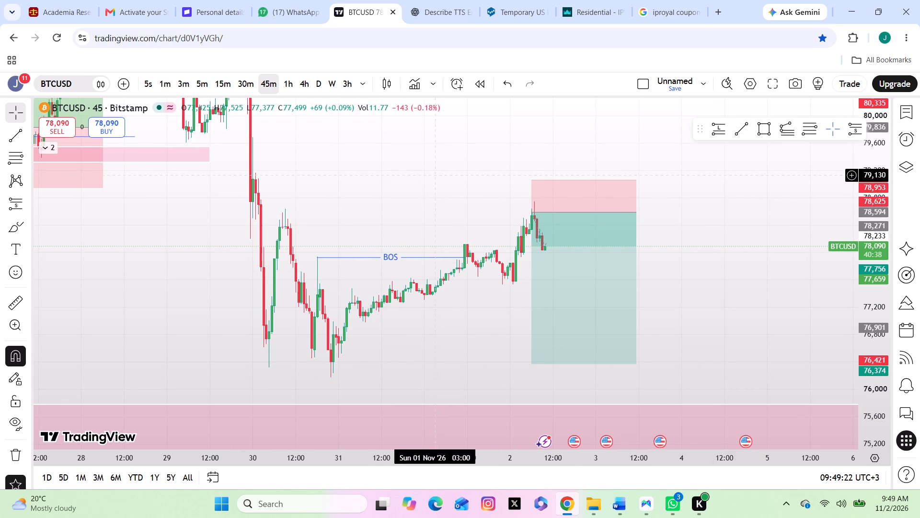
{"action": "left_click_drag", "start_coordinate": [391, 200], "coordinate": [407, 187]}
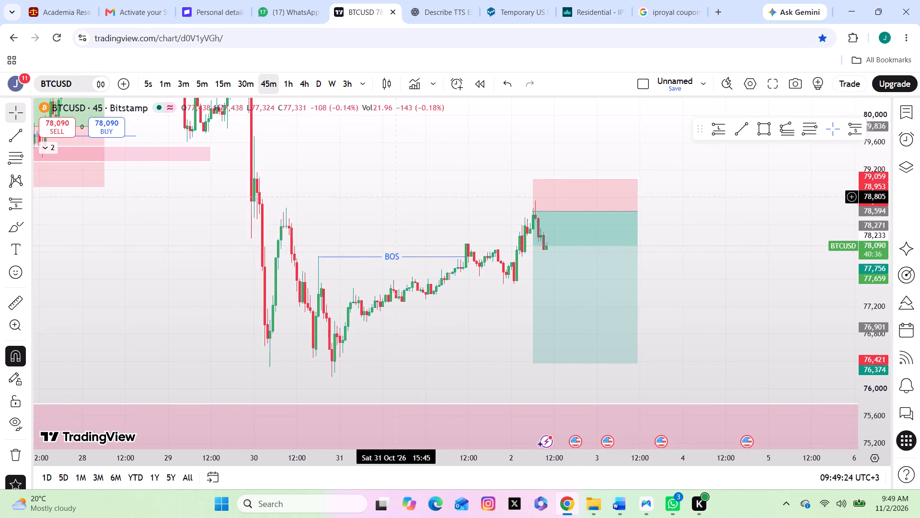
{"action": "left_click_drag", "start_coordinate": [407, 187], "coordinate": [487, 194]}
{"action": "left_click_drag", "start_coordinate": [486, 189], "coordinate": [363, 199]}
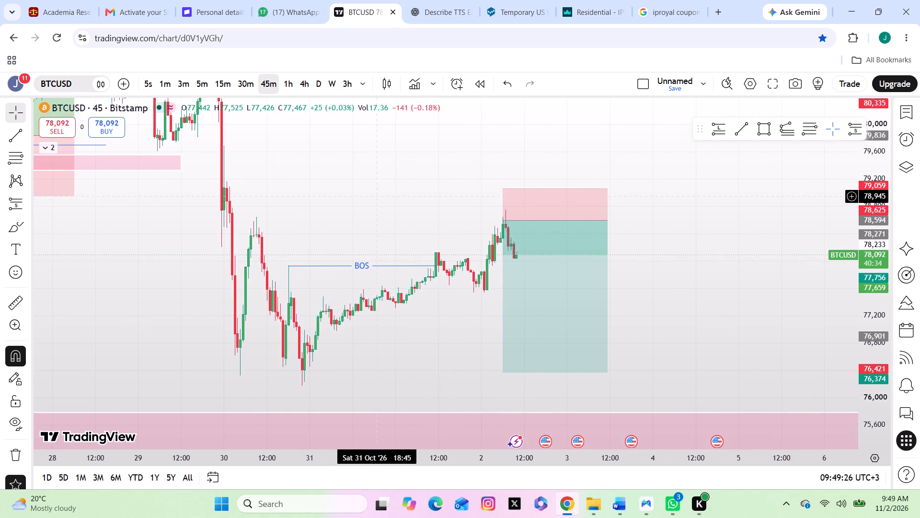
{"action": "scroll", "coordinate": [377, 196], "scroll_direction": "down", "scroll_amount": 3}
{"action": "left_click_drag", "start_coordinate": [457, 163], "coordinate": [477, 299]}
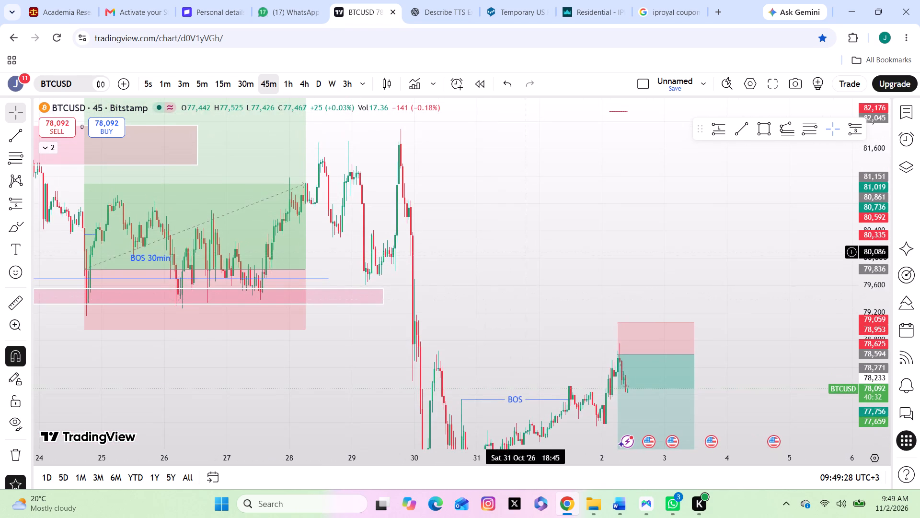
{"action": "left_click_drag", "start_coordinate": [543, 250], "coordinate": [396, 157]}
{"action": "left_click_drag", "start_coordinate": [413, 252], "coordinate": [383, 207]}
{"action": "left_click_drag", "start_coordinate": [598, 239], "coordinate": [587, 240]}
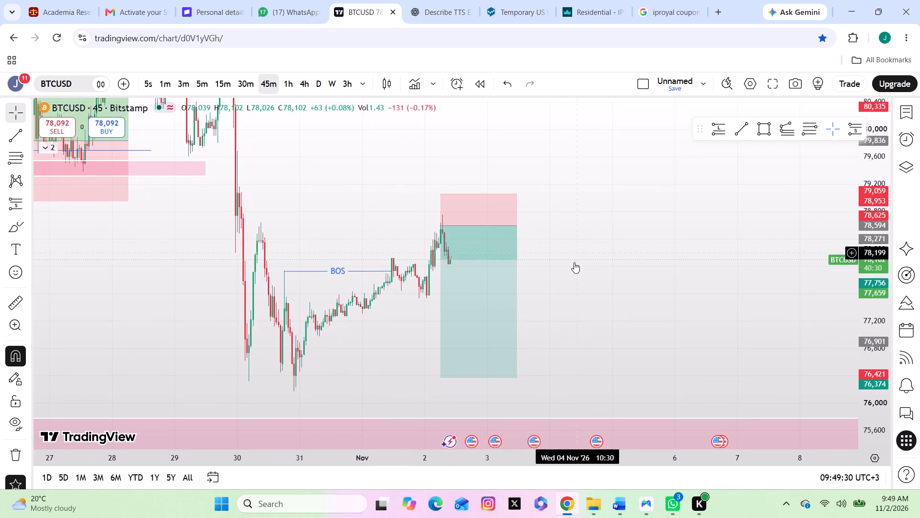
Extend the short position's time span slightly further into 3 November.
{"action": "left_click_drag", "start_coordinate": [516, 229], "coordinate": [530, 229]}
{"action": "left_click", "coordinate": [578, 227]}
{"action": "scroll", "coordinate": [619, 259], "scroll_direction": "up", "scroll_amount": 2}
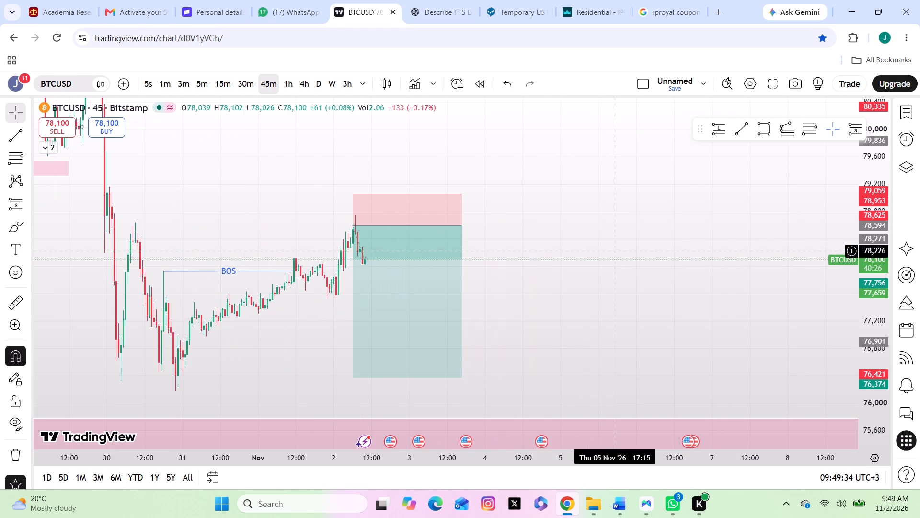